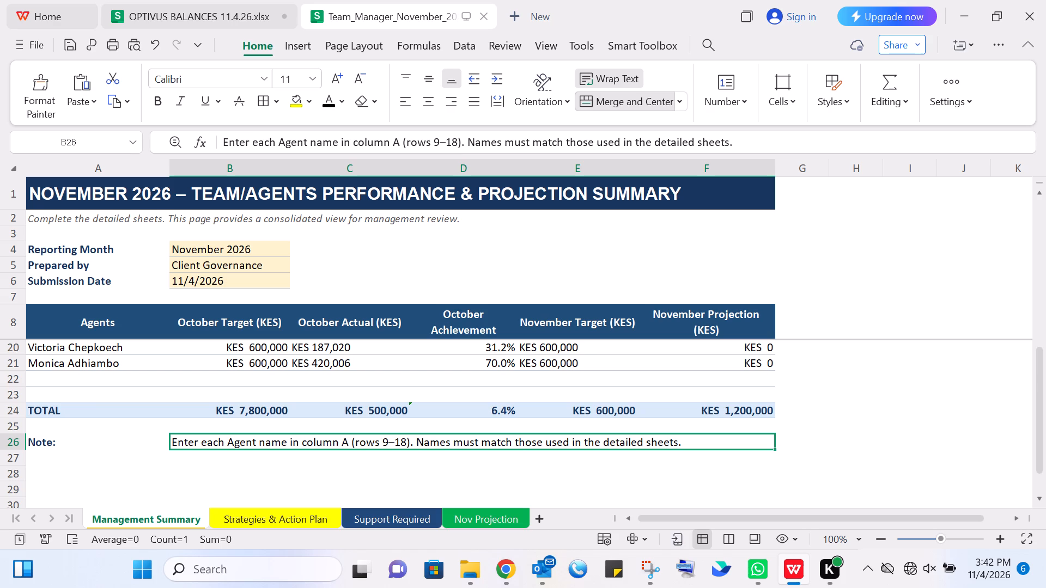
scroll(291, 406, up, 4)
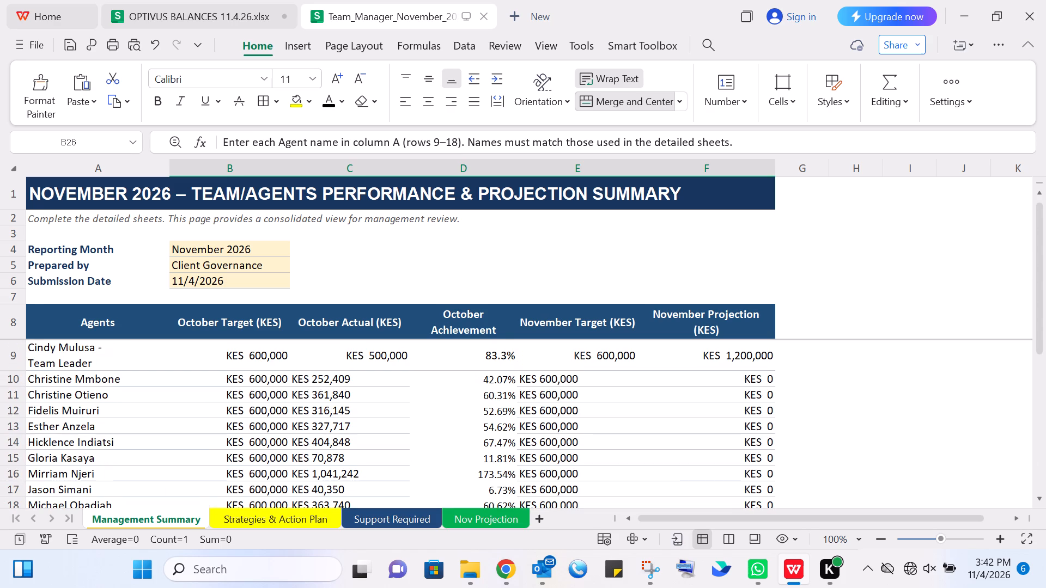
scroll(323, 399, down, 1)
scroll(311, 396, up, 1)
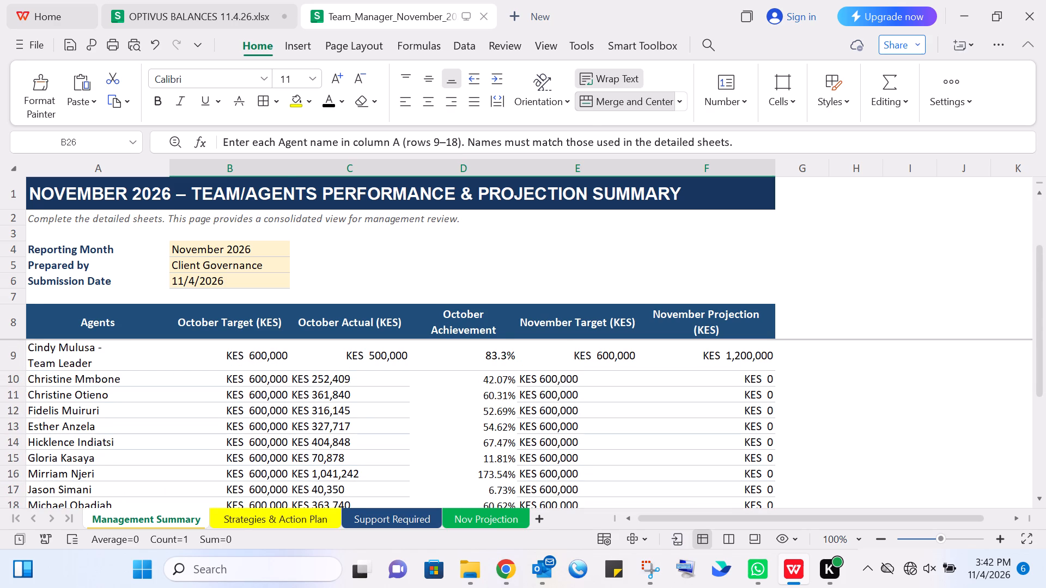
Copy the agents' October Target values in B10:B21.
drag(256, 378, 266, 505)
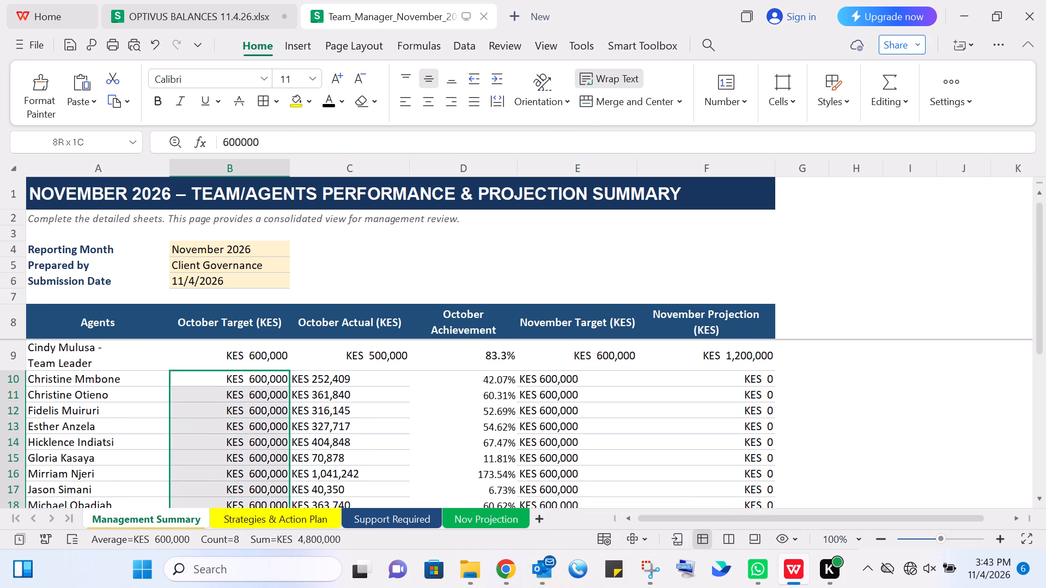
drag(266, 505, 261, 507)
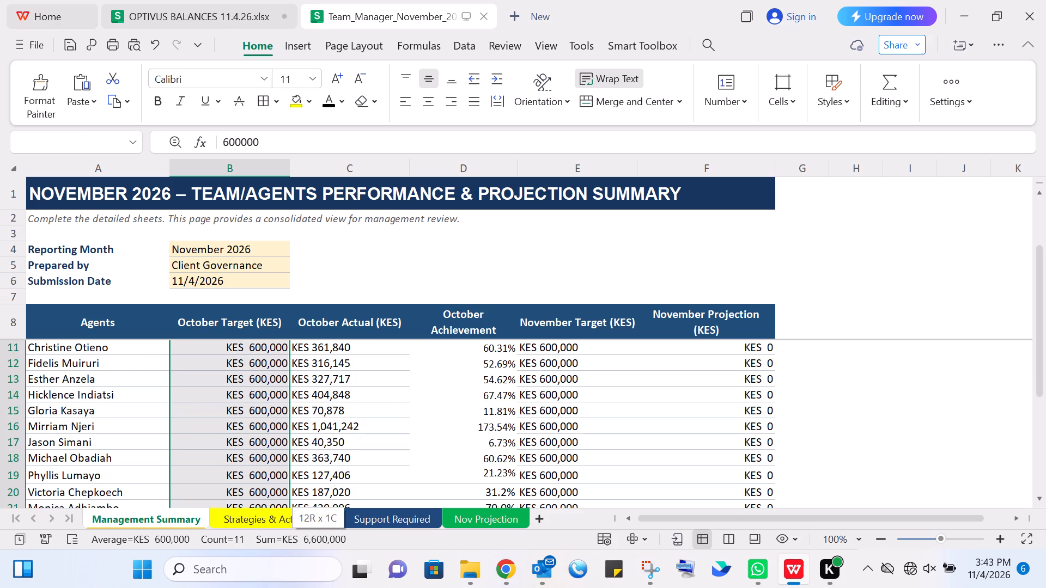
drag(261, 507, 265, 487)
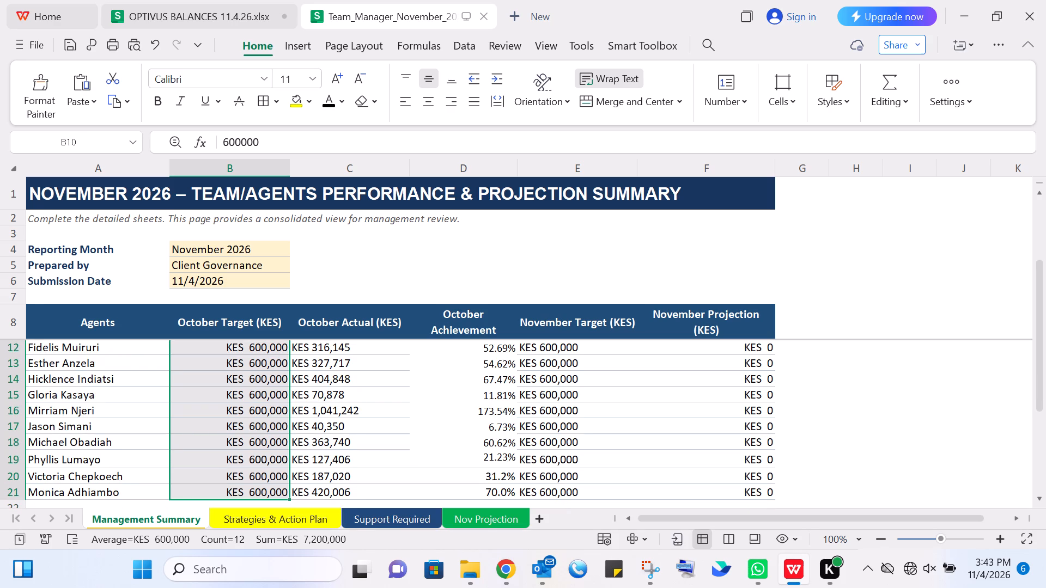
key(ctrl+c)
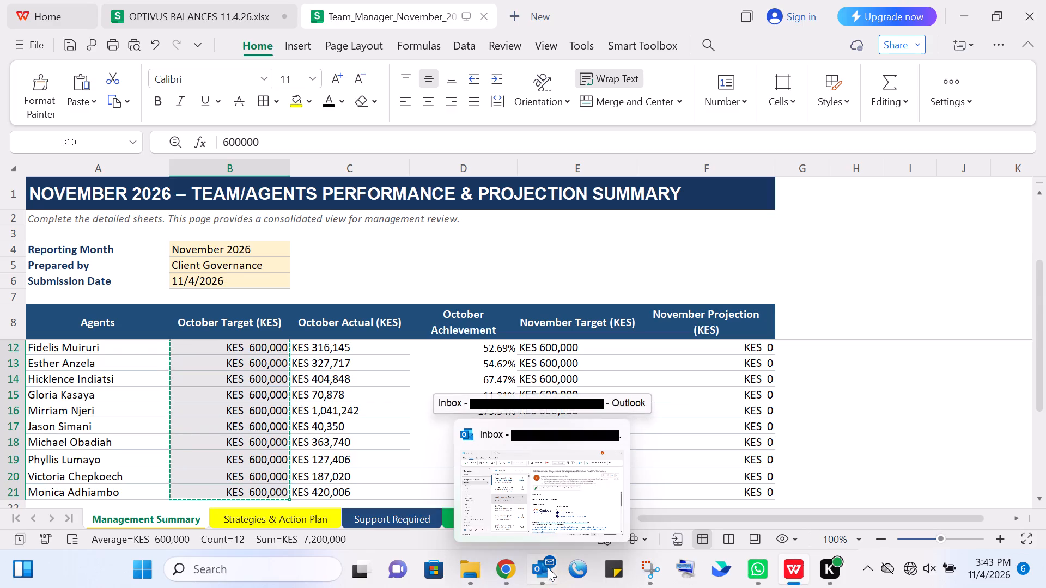
Replace the October Target total in B24 with the formula =SUM(B10:B21), excluding the team leader's row.
scroll(426, 411, down, 1)
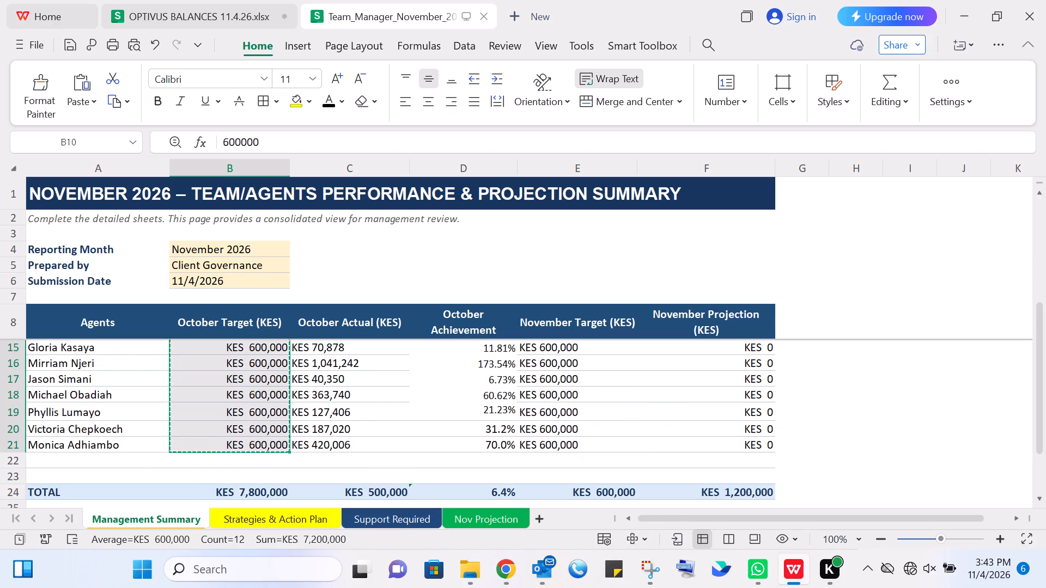
click(273, 497)
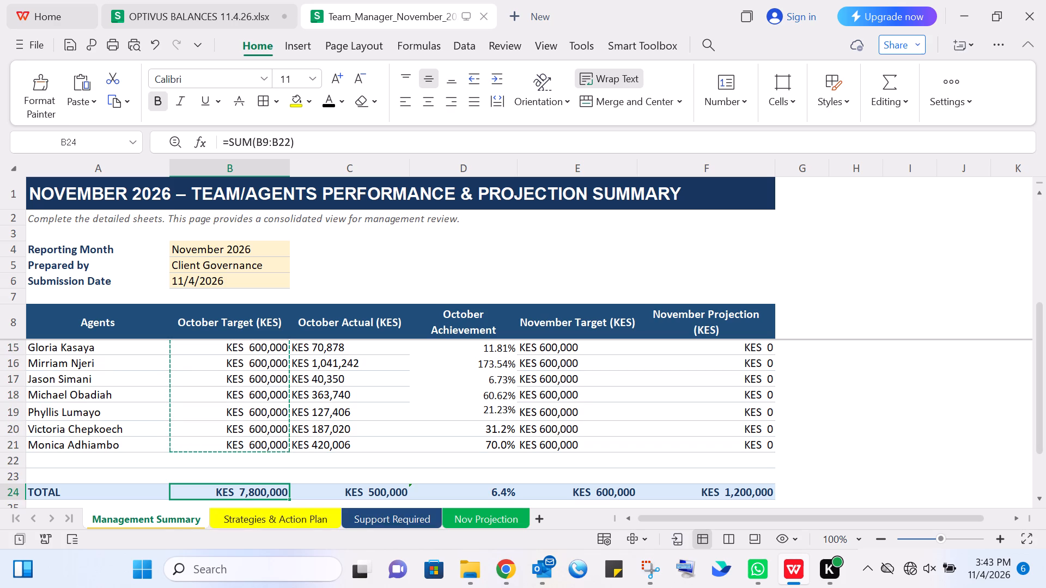
key(BackSpace)
key(equal)
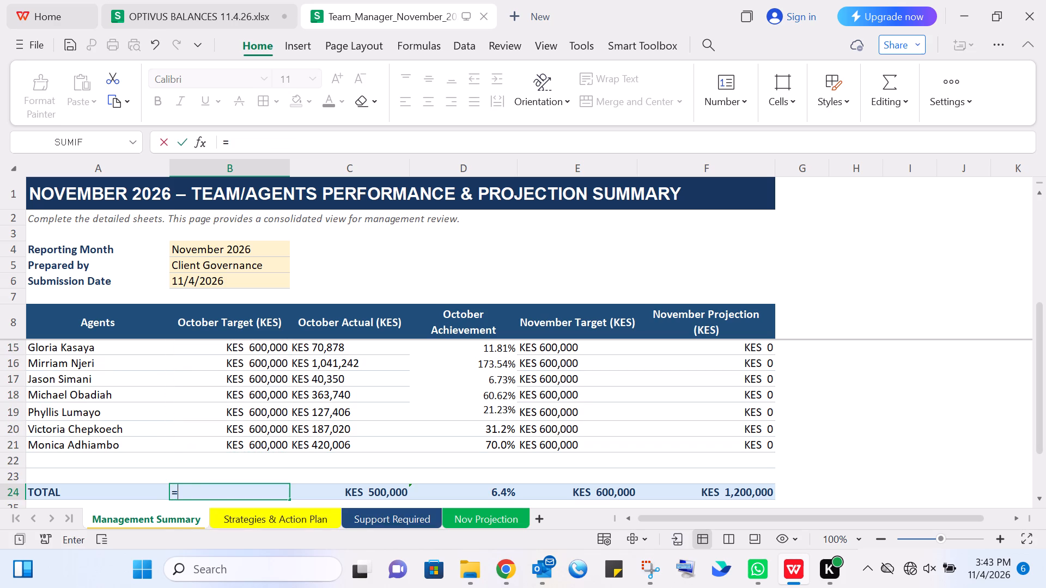
text(sum)
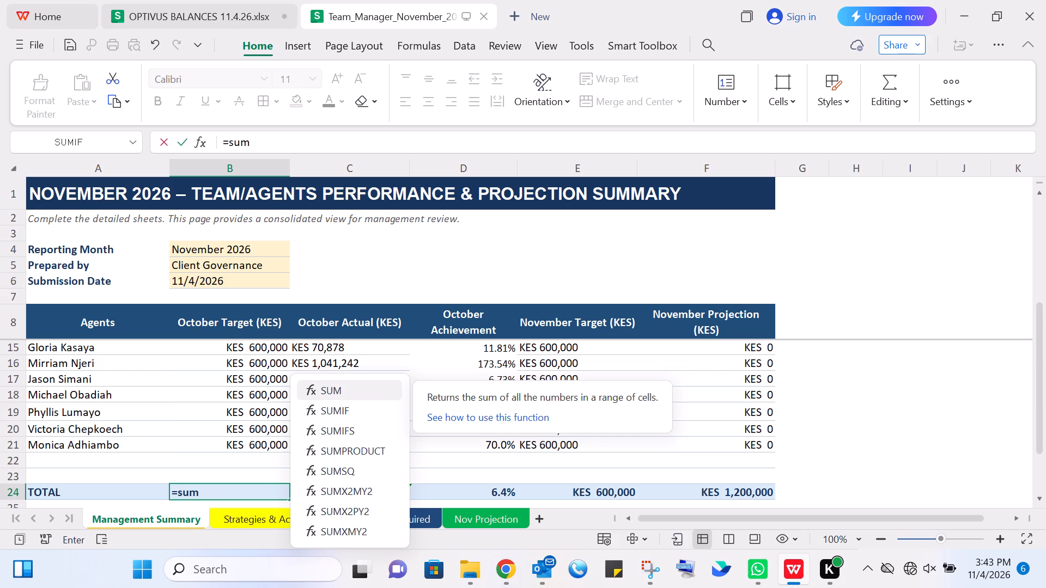
double_click(332, 392)
scroll(273, 422, up, 2)
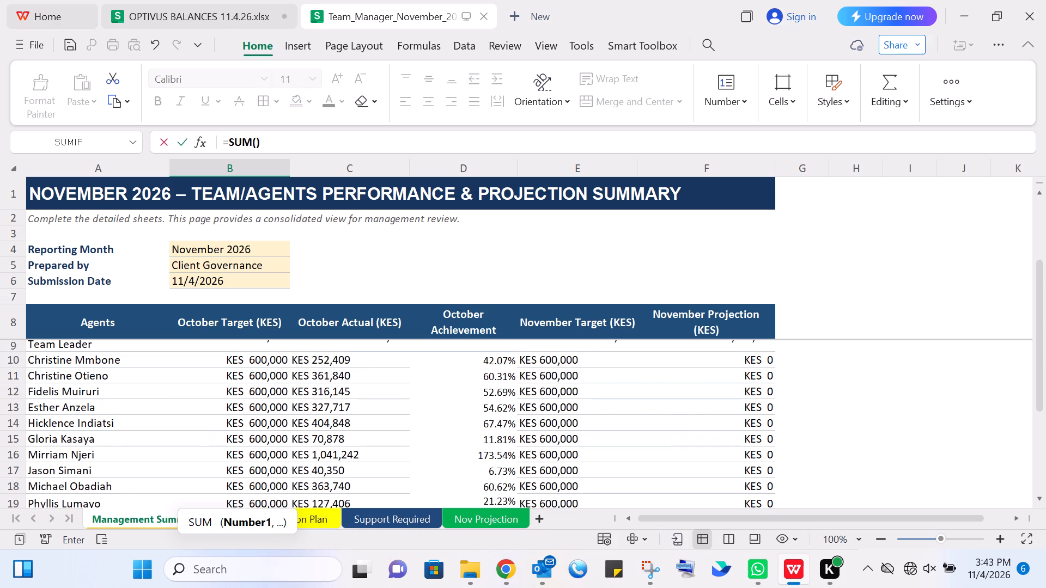
drag(234, 364, 266, 513)
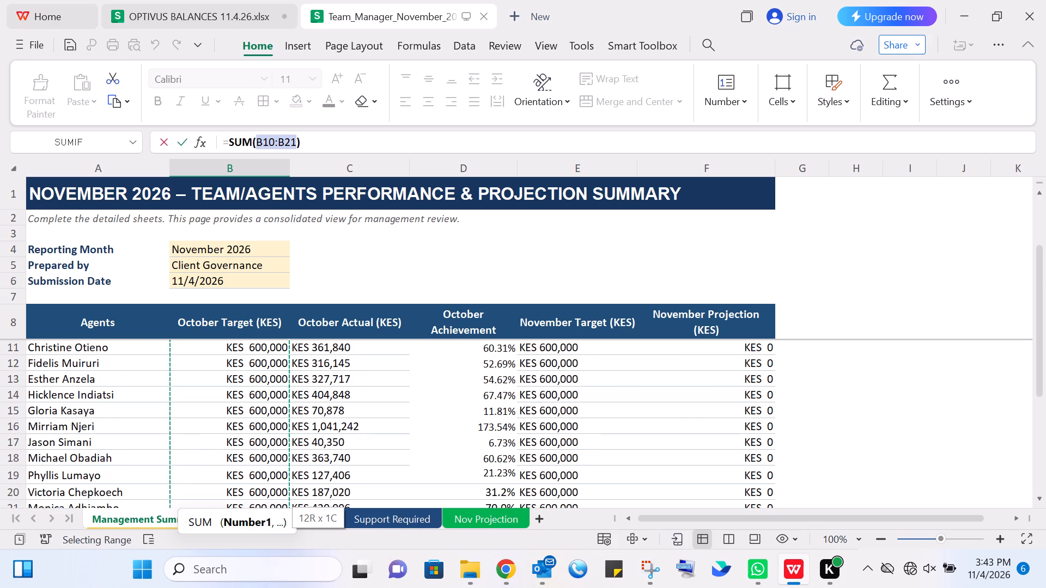
drag(266, 513, 264, 493)
scroll(271, 469, down, 1)
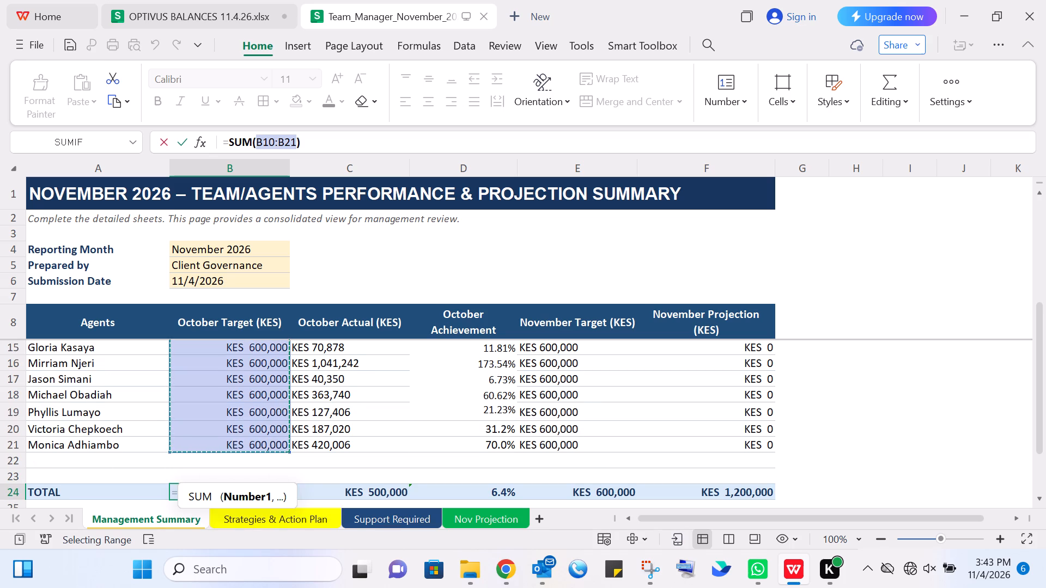
key(Return)
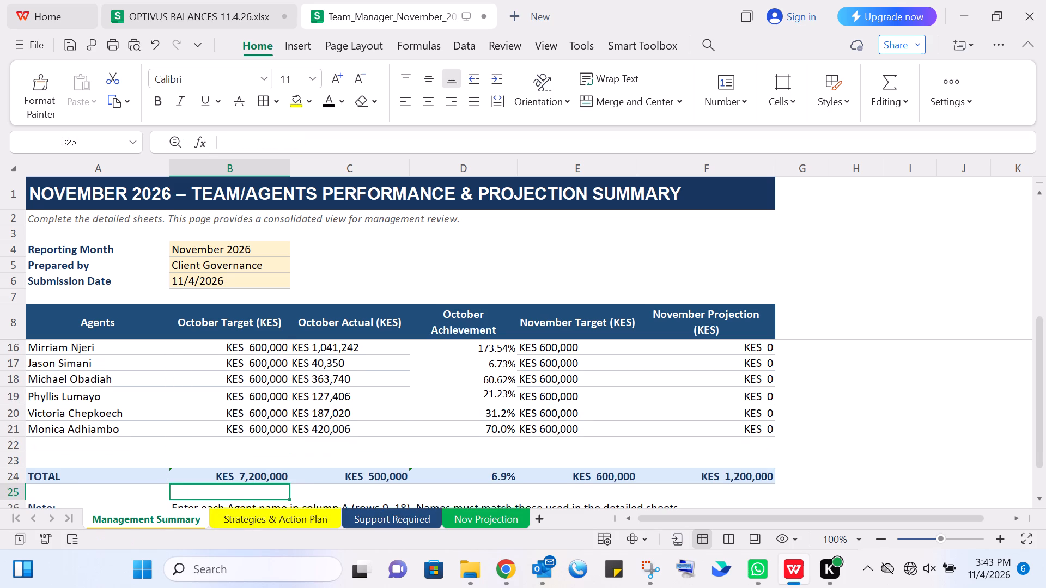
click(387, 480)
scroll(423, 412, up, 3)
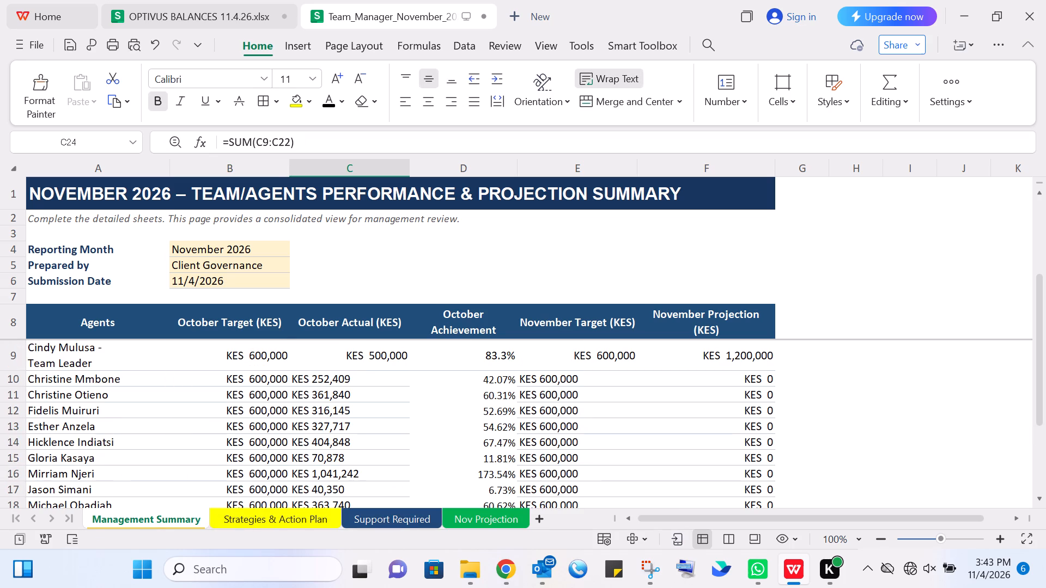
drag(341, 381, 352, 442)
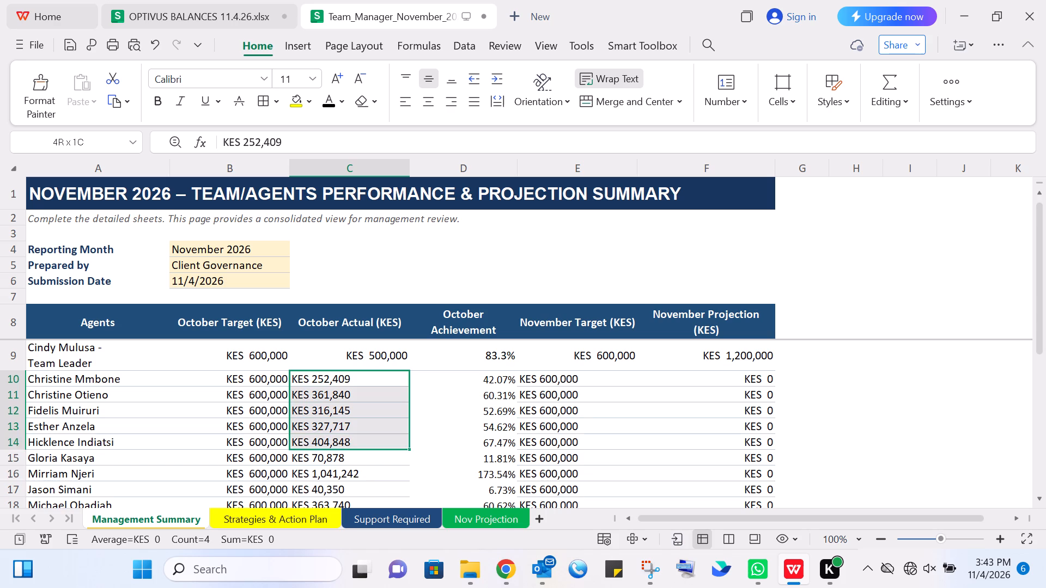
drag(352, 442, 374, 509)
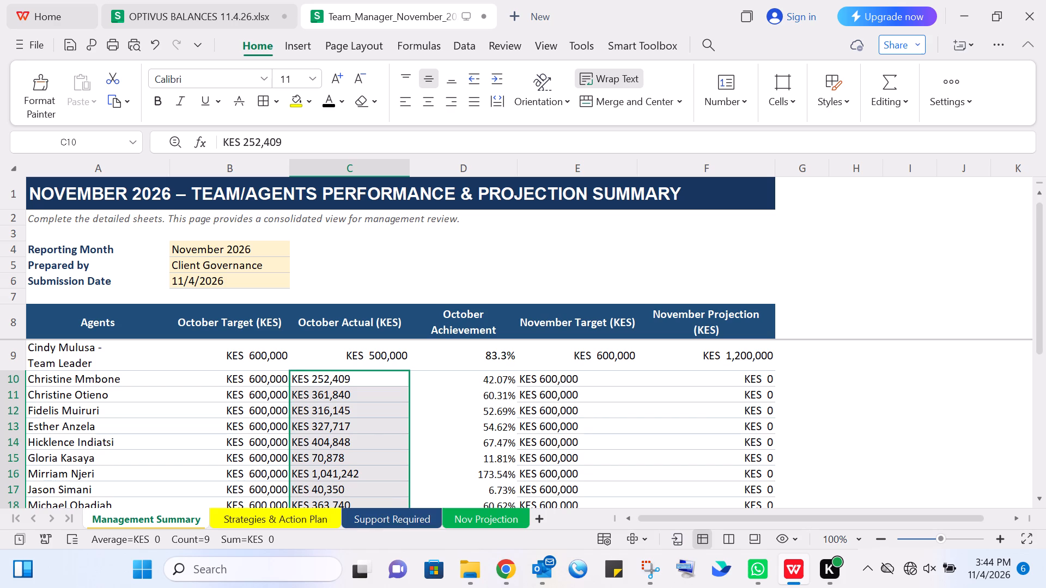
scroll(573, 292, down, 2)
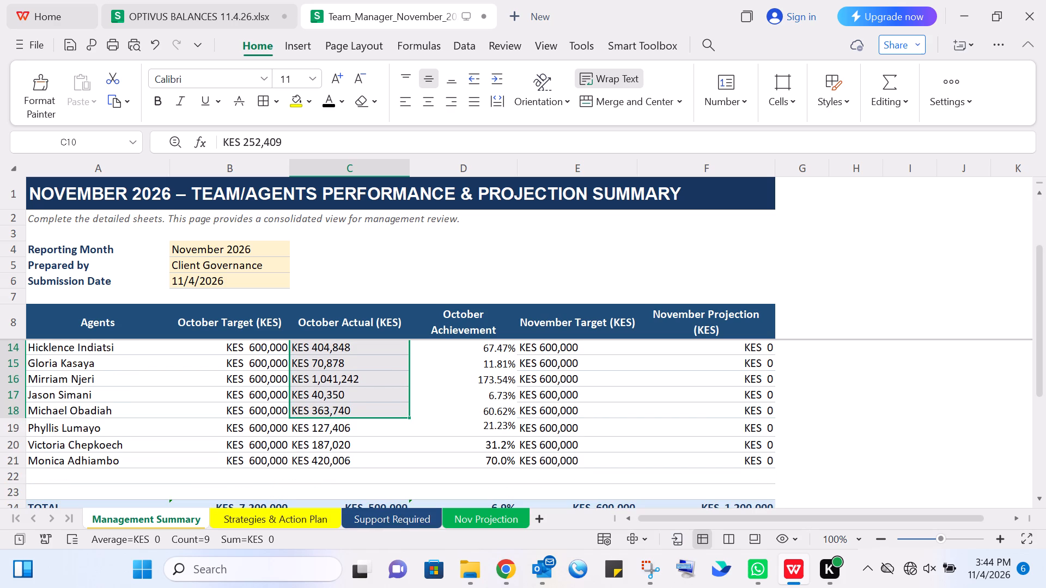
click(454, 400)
Right-align the agents' figures in C10:F21, from October Actual through November Projection.
scroll(454, 400, up, 5)
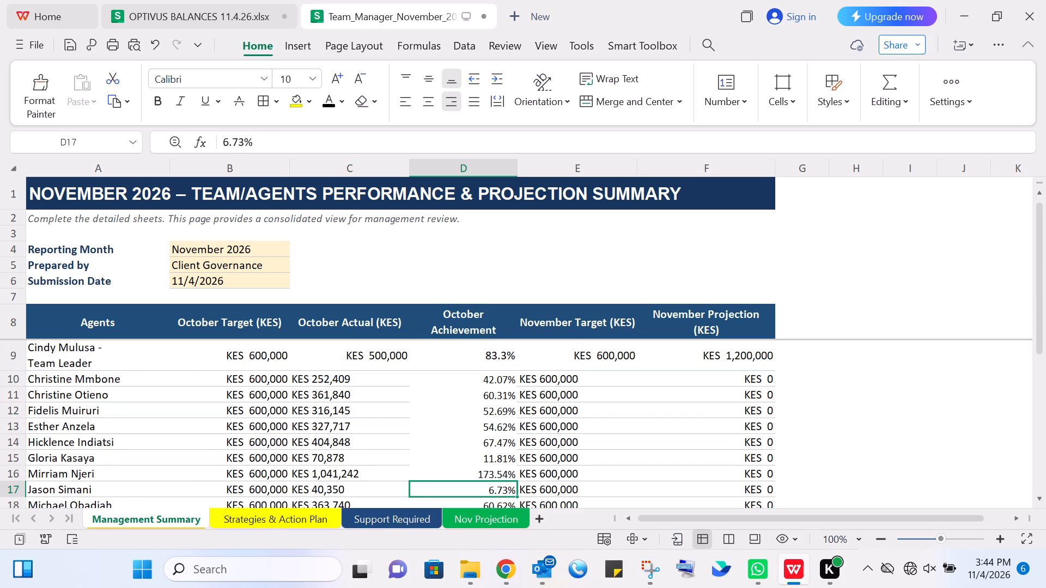
drag(307, 376, 314, 388)
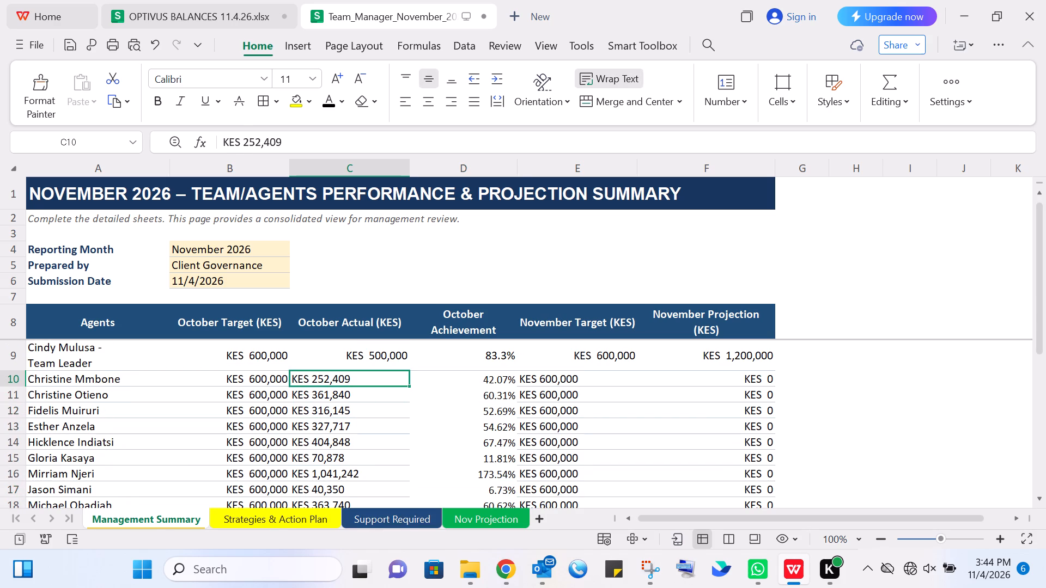
drag(314, 388, 351, 514)
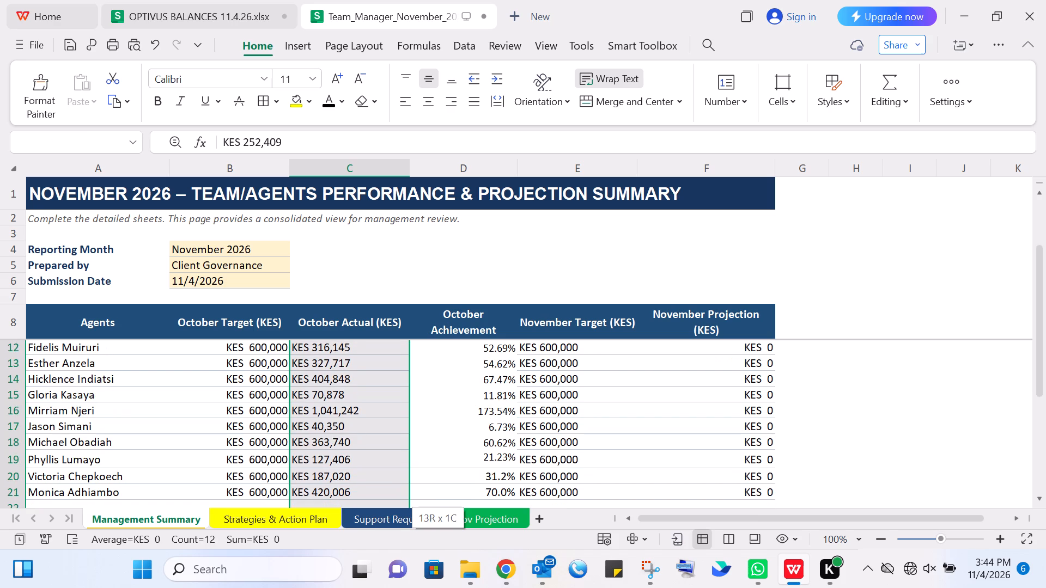
drag(351, 514, 356, 492)
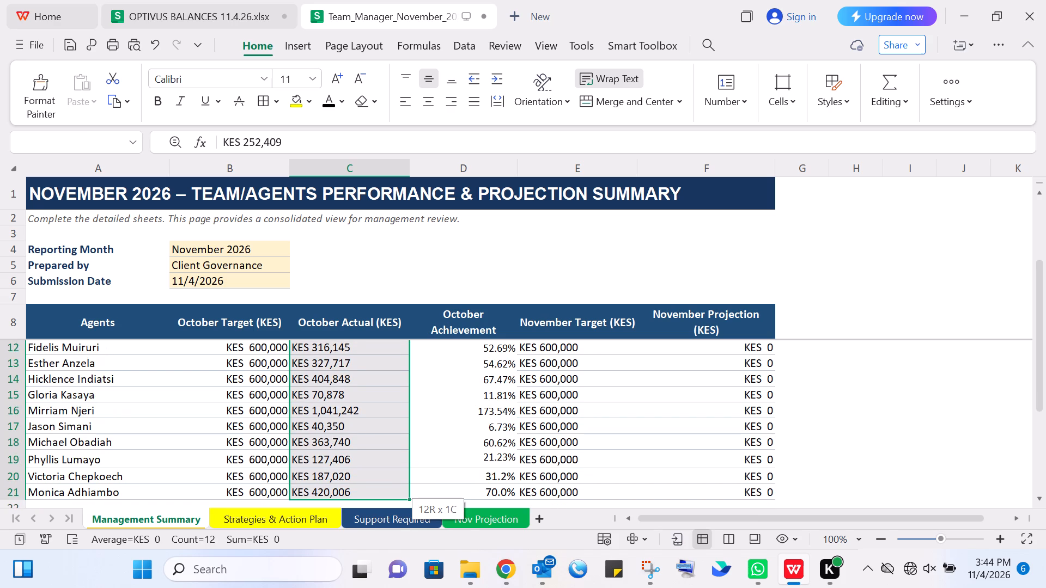
drag(356, 492, 633, 489)
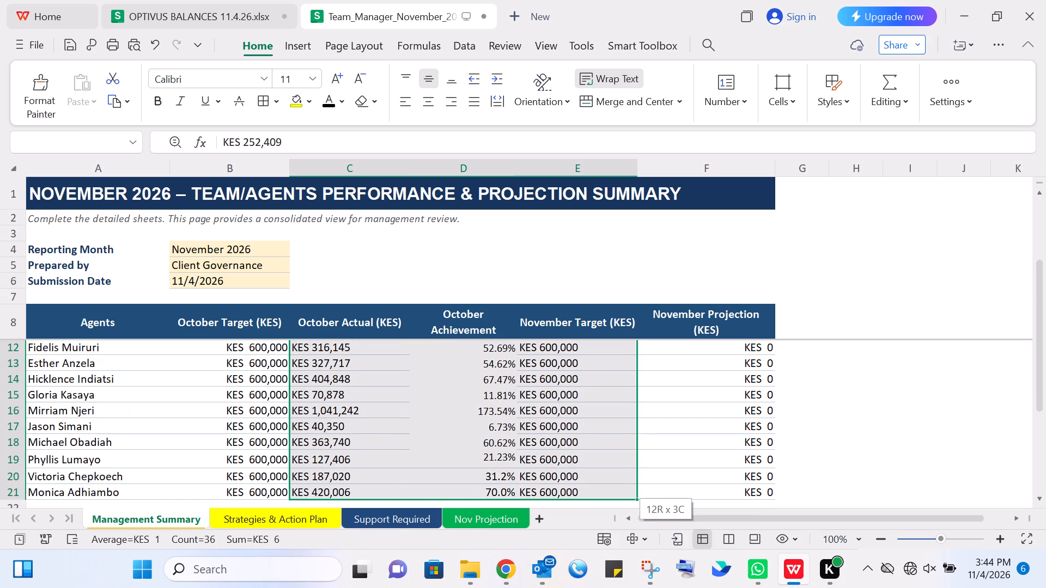
drag(633, 489, 647, 492)
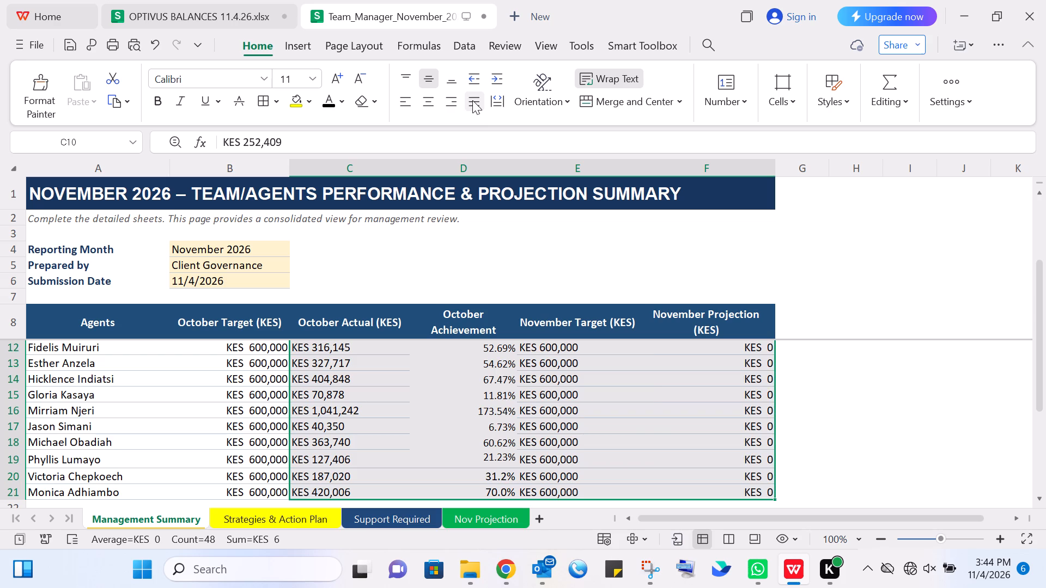
click(472, 100)
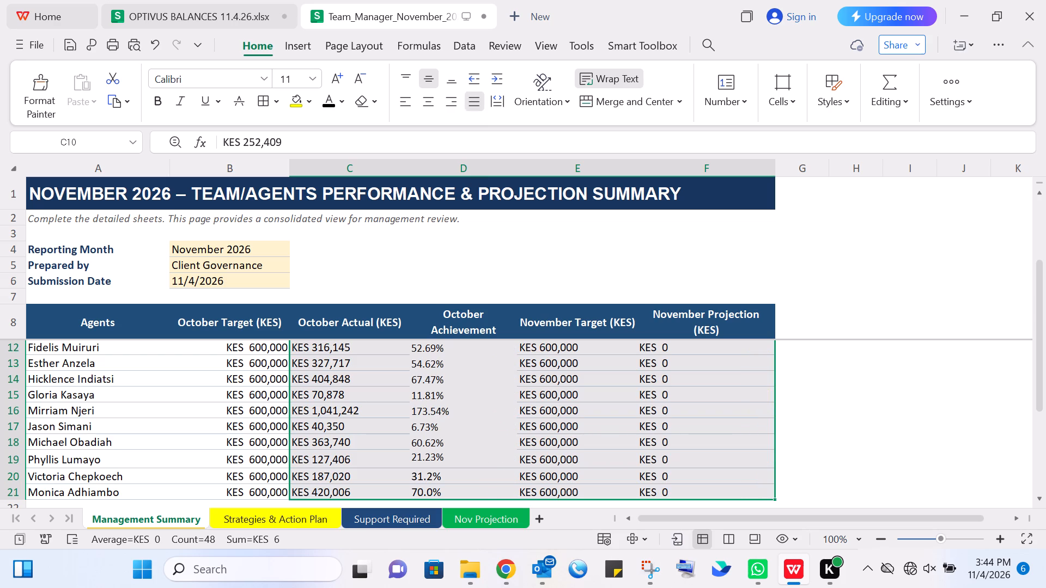
click(452, 99)
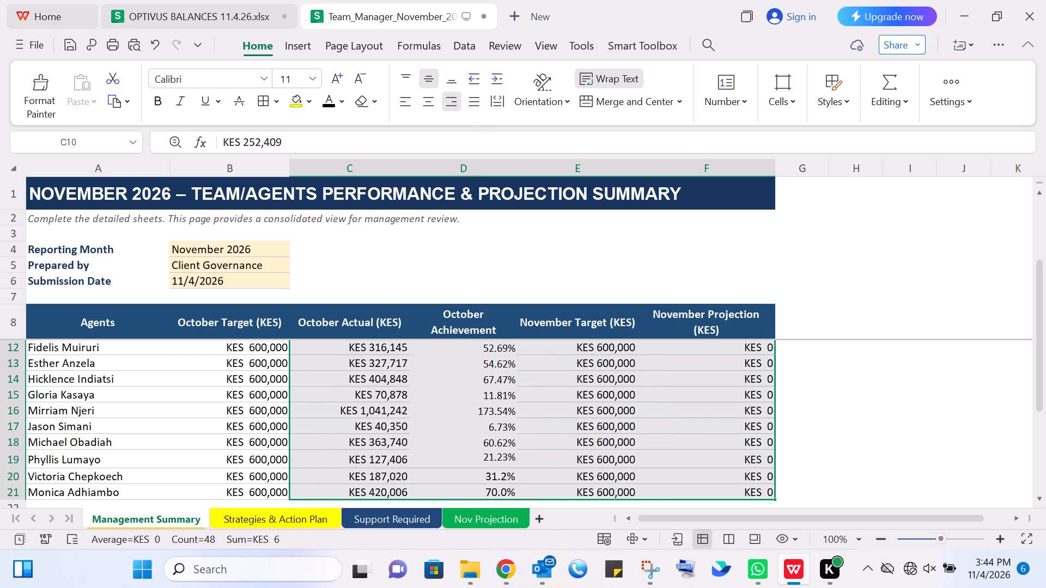
click(452, 433)
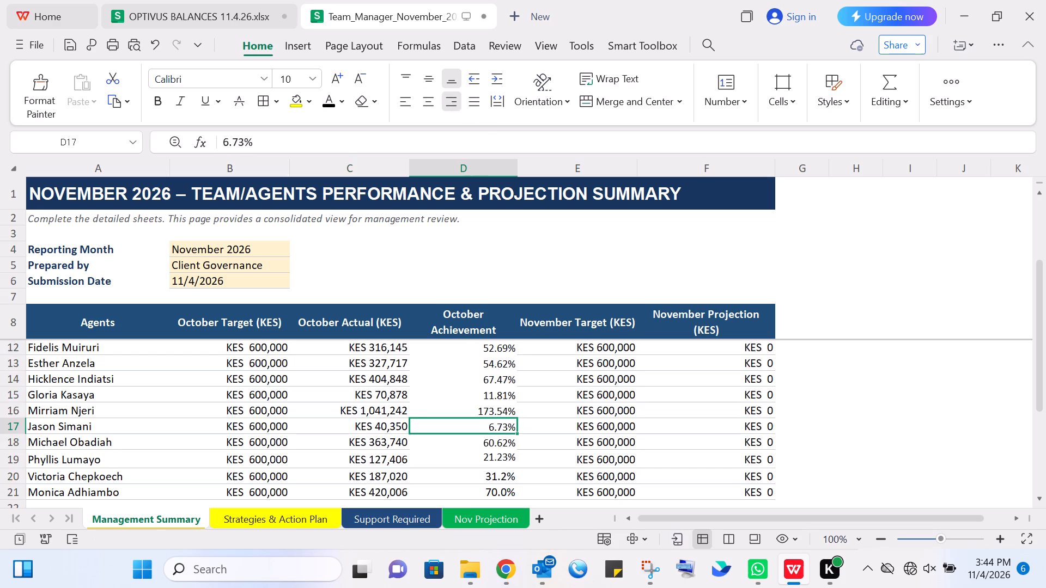
Replace the October Actual total in C24 with the formula =SUM(C10:C21), excluding the team leader's row.
scroll(397, 383, down, 2)
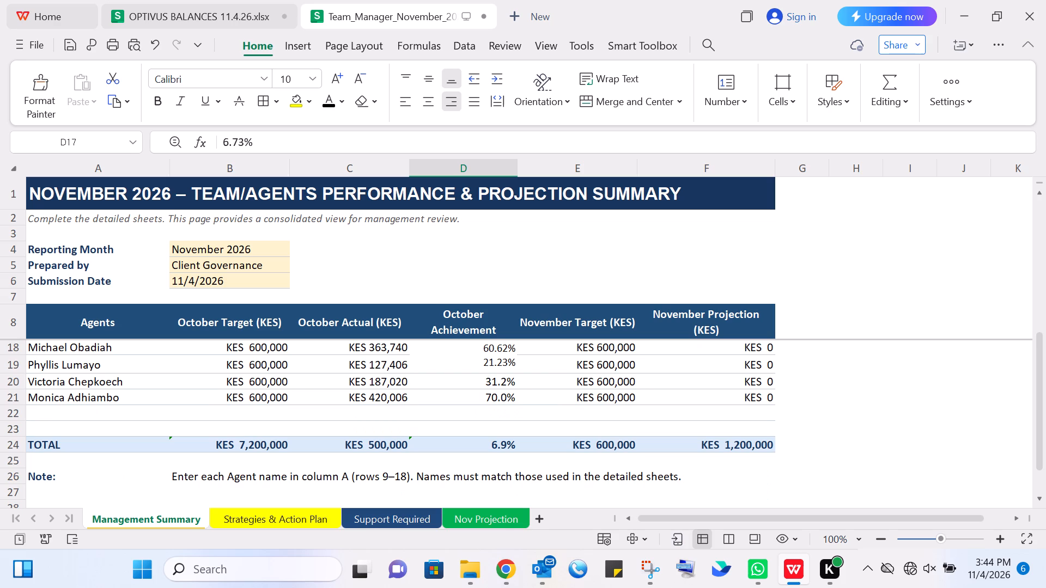
click(394, 445)
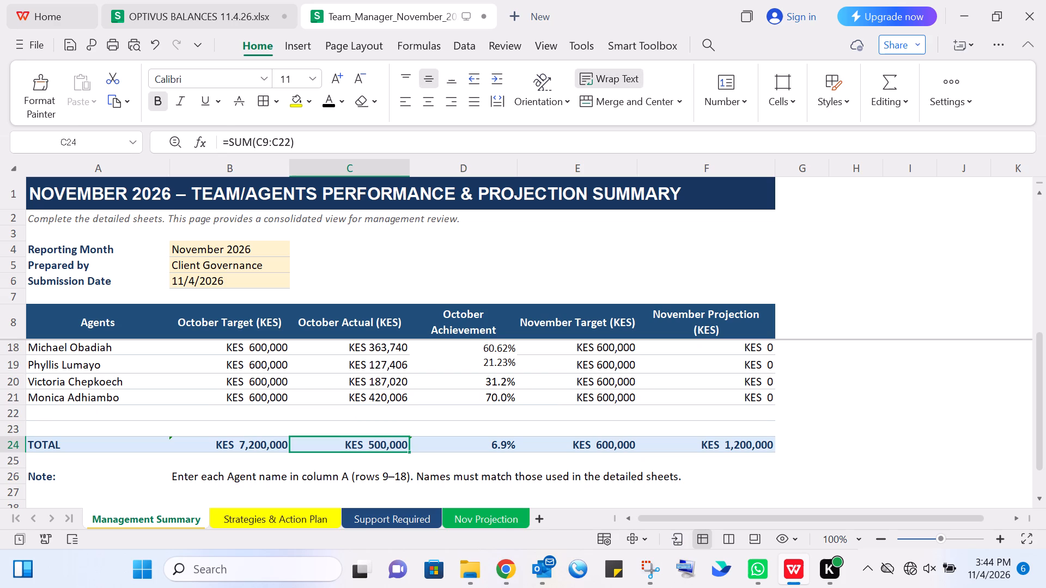
key(BackSpace)
scroll(379, 389, up, 3)
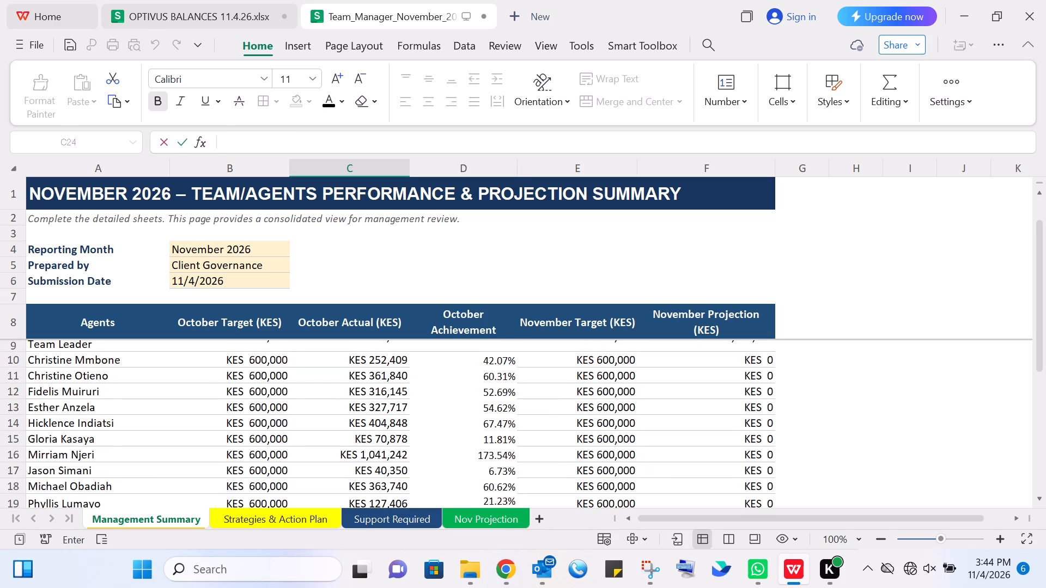
scroll(386, 398, up, 3)
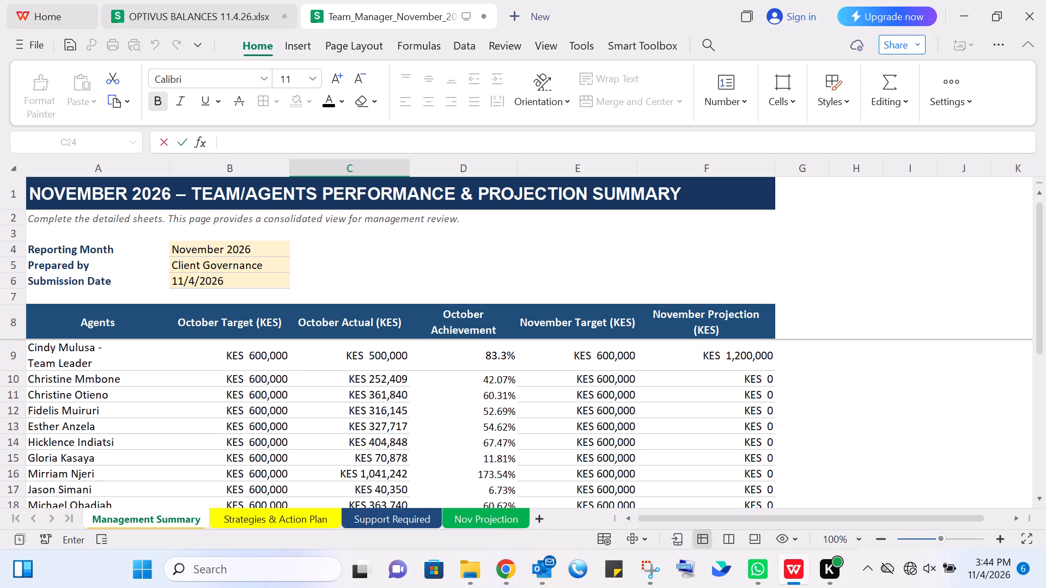
scroll(396, 416, down, 4)
text(=sum)
double_click(441, 388)
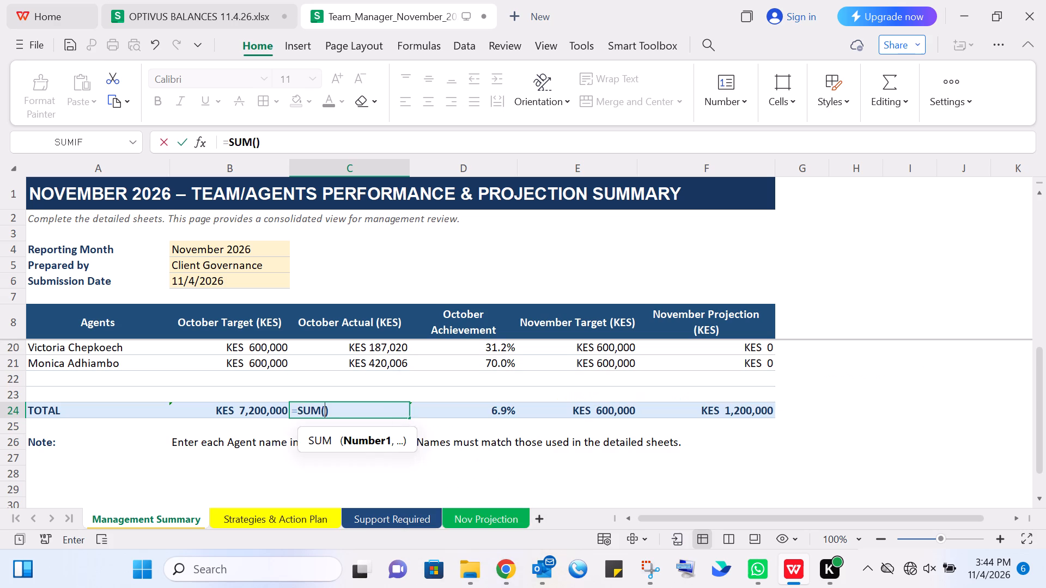
scroll(384, 388, up, 6)
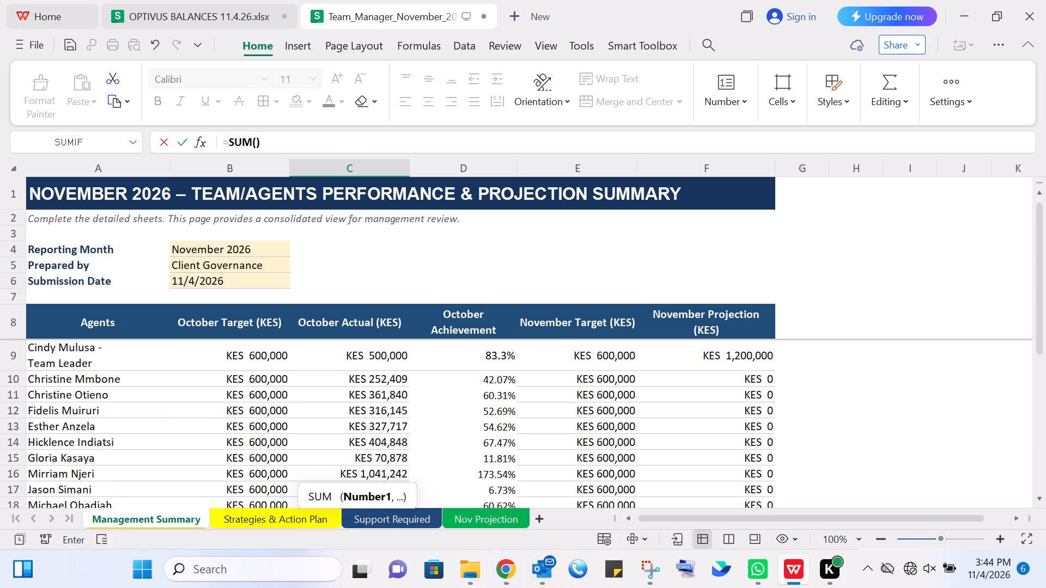
drag(371, 378, 392, 519)
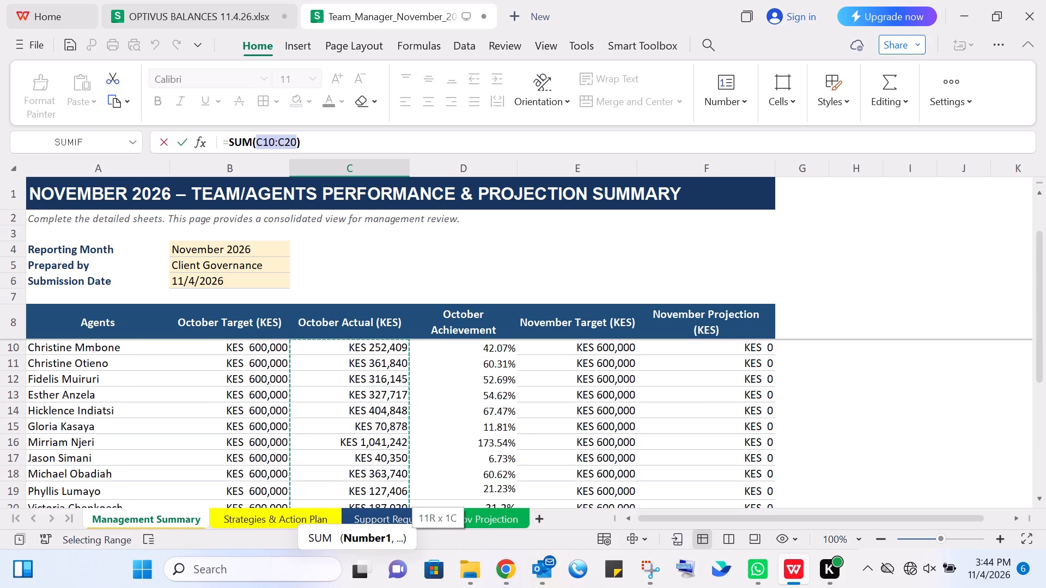
drag(392, 519, 393, 511)
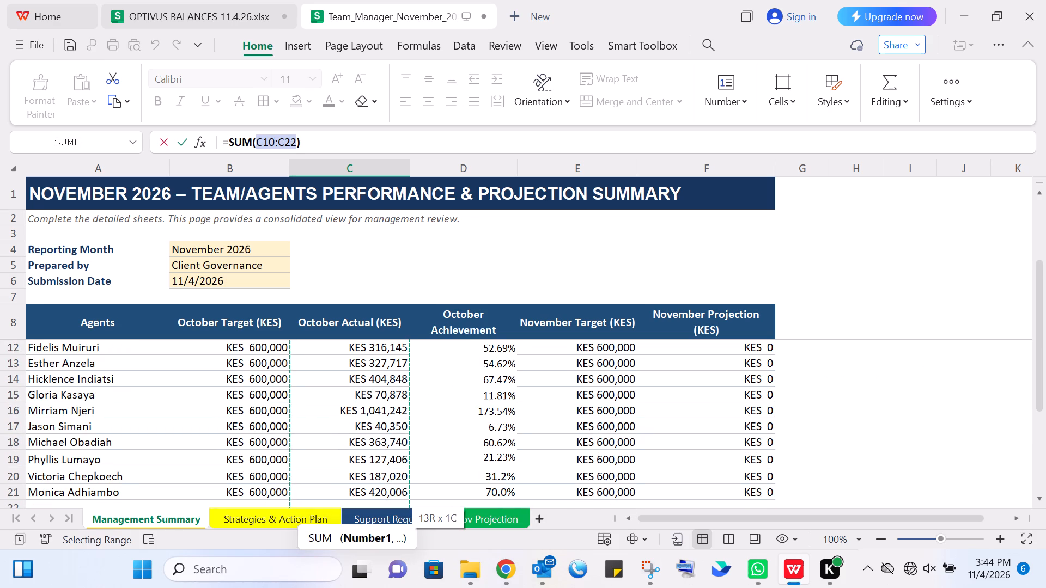
drag(393, 511, 387, 492)
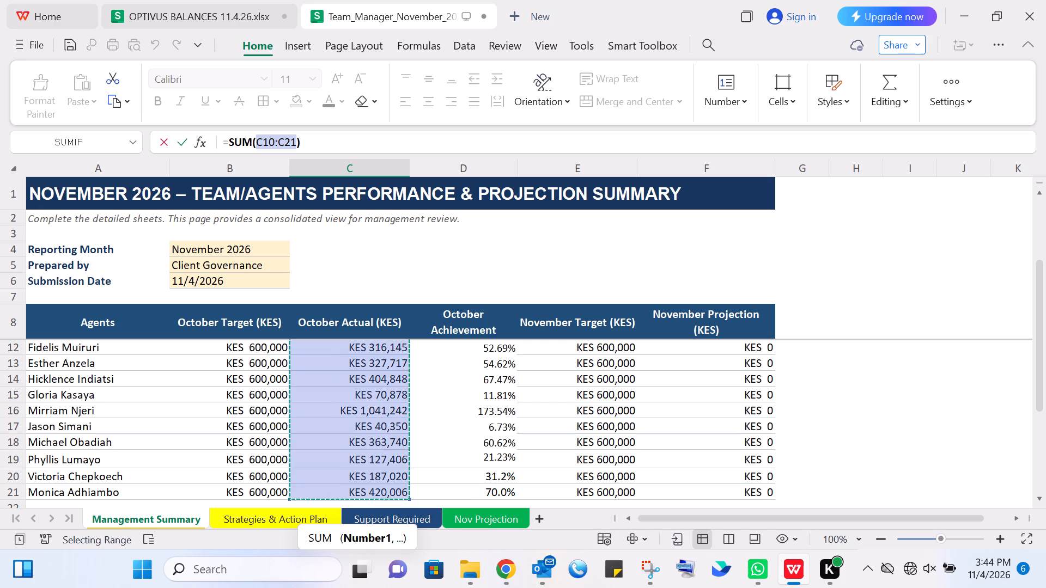
key(Return)
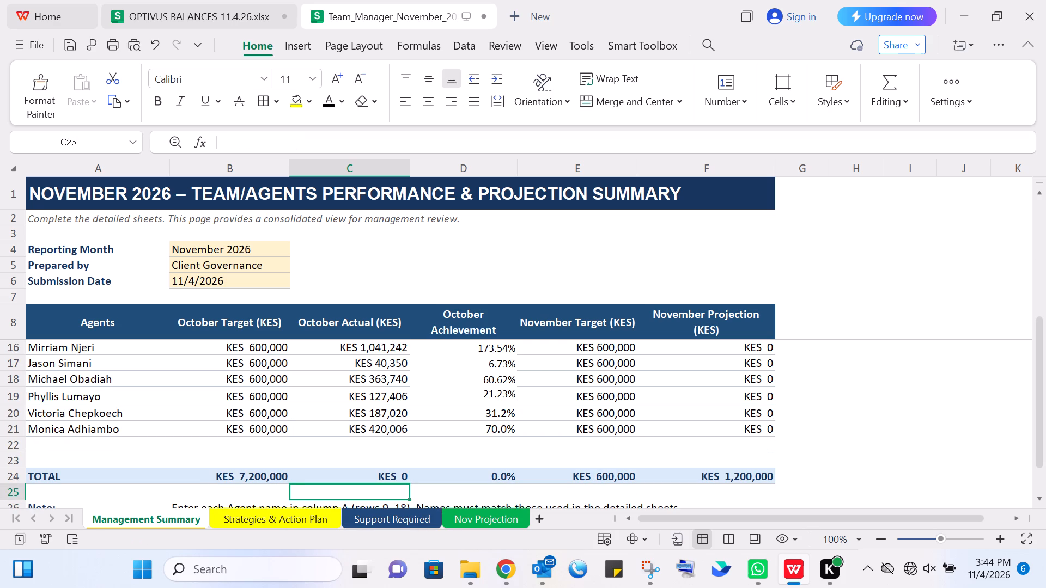
Check the October Actual total formula in C24 against the agents' October Actual values in C10:C21.
click(394, 475)
scroll(369, 376, up, 4)
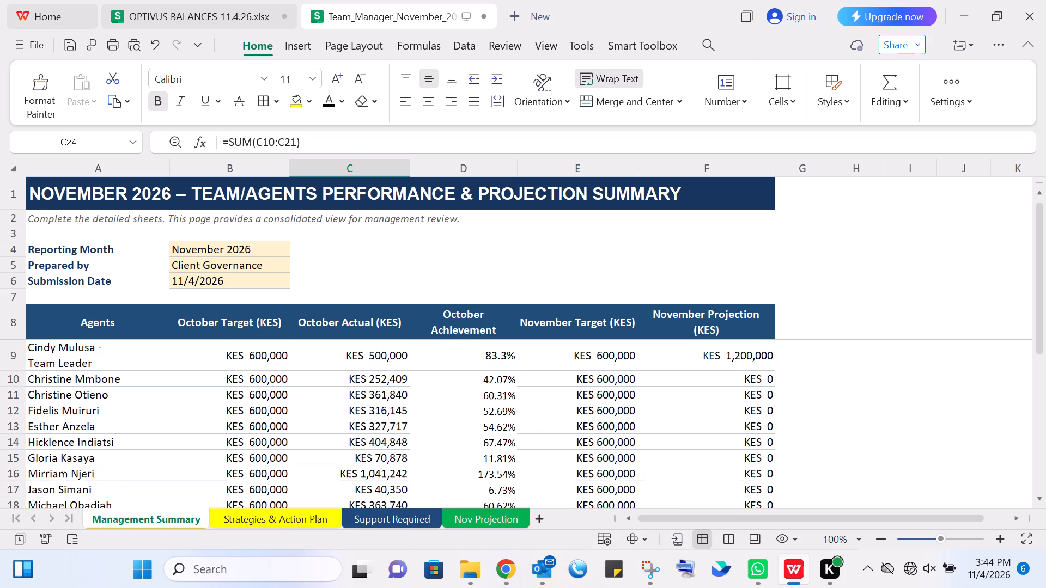
scroll(369, 376, up, 2)
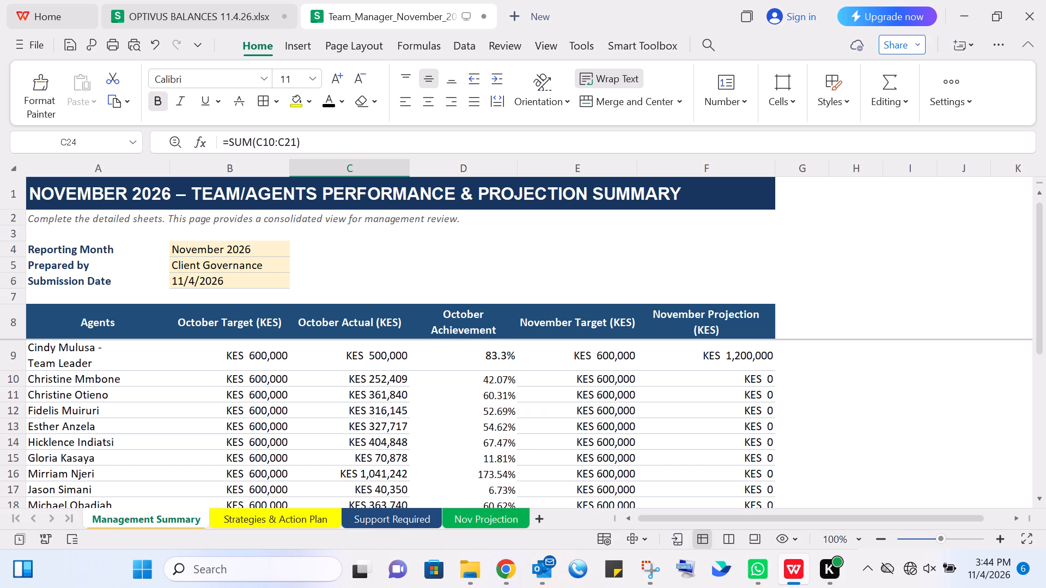
drag(384, 376, 396, 519)
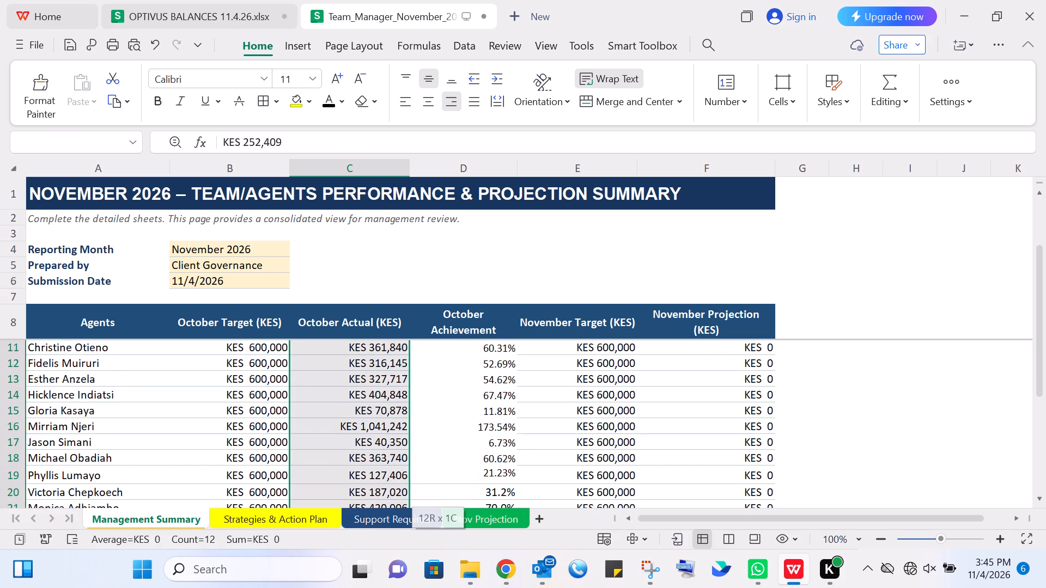
drag(396, 519, 388, 514)
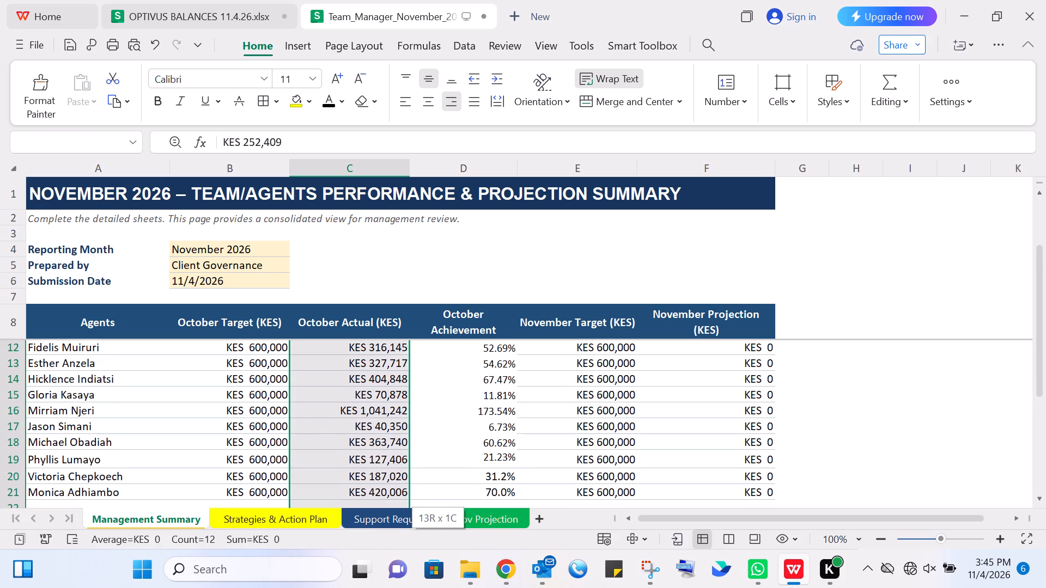
drag(388, 514, 379, 473)
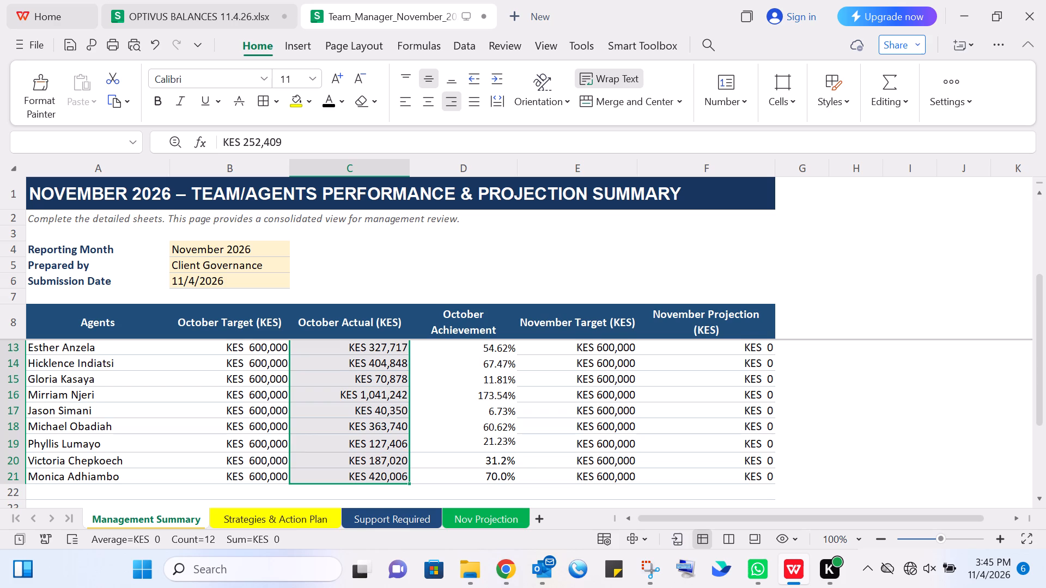
scroll(392, 466, down, 2)
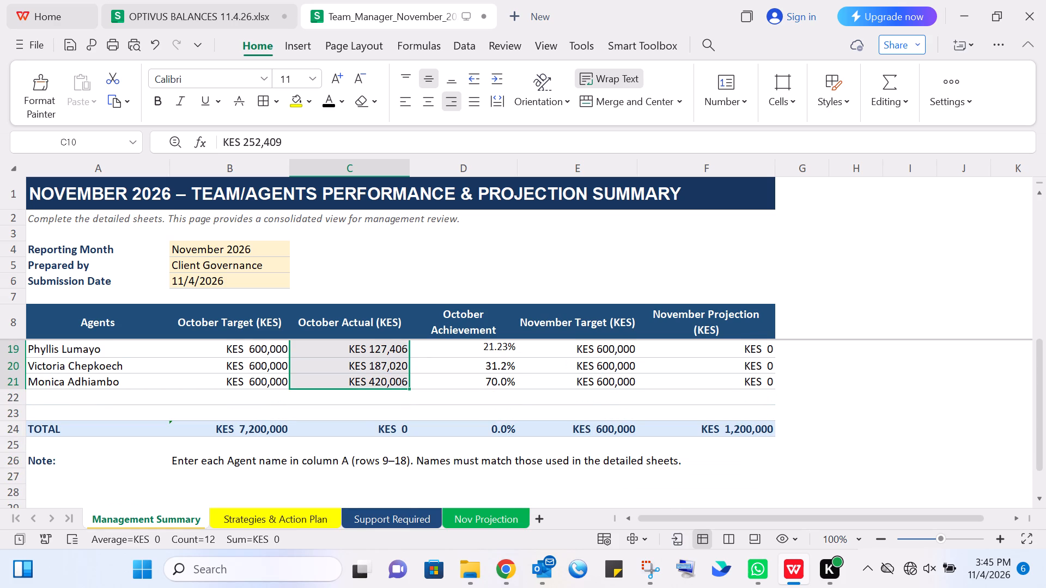
scroll(387, 434, up, 4)
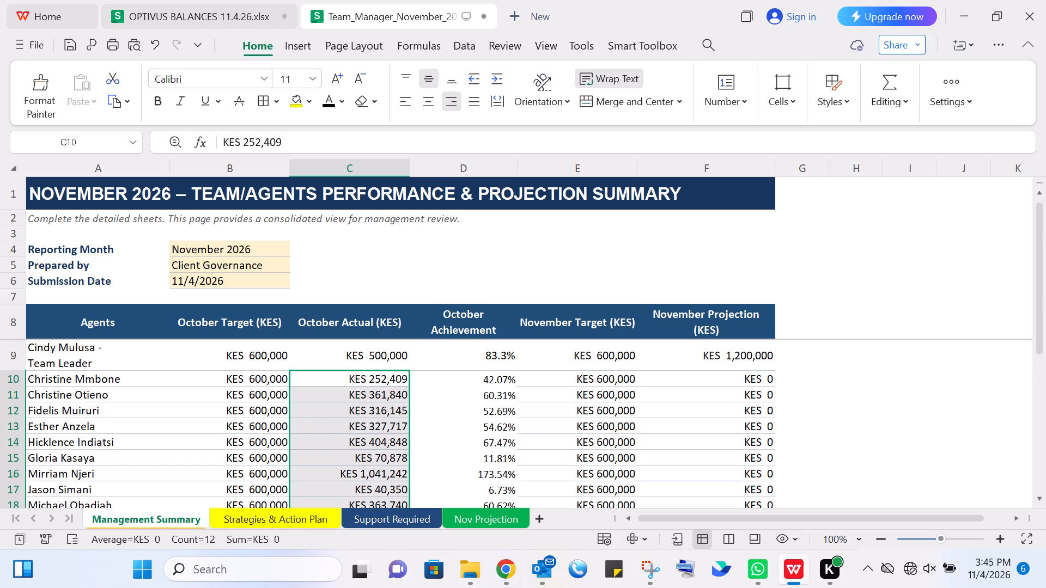
Clear the team leader's figures in B9:F9, from October Target through November Projection, keeping the name in column A.
click(278, 353)
key(BackSpace)
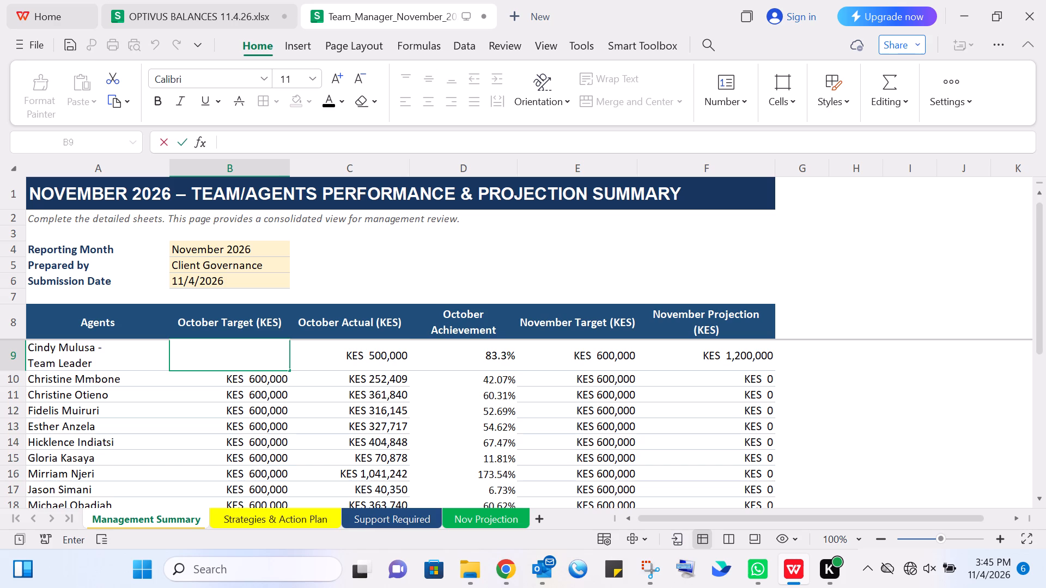
click(364, 368)
key(BackSpace)
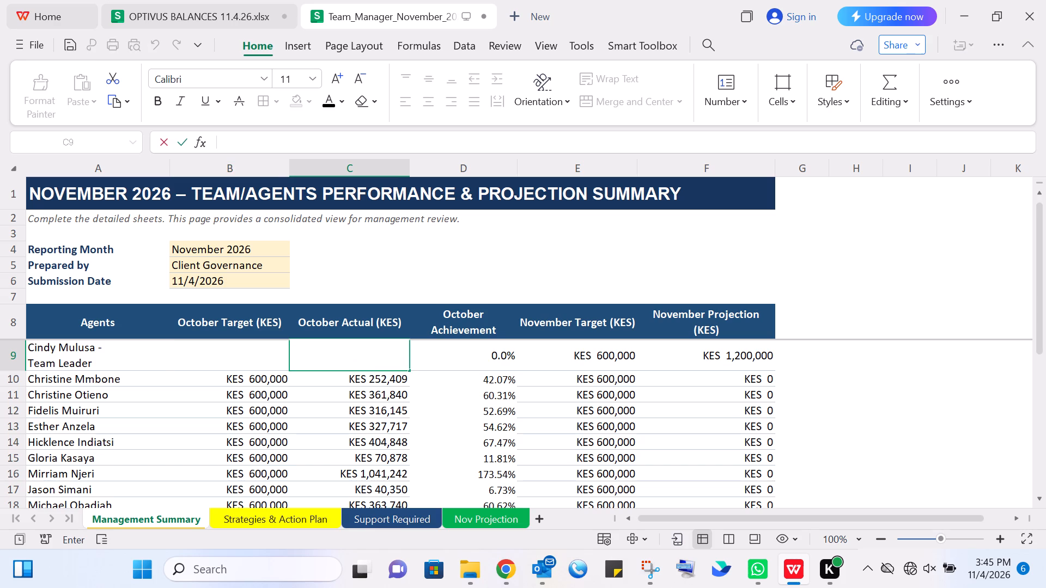
click(501, 356)
key(BackSpace)
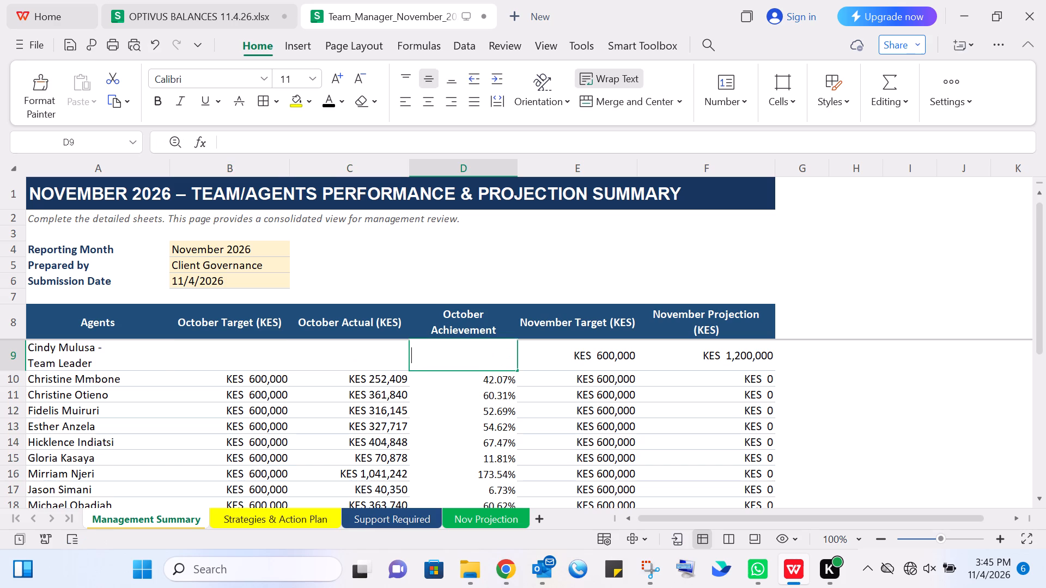
click(618, 350)
key(BackSpace)
click(756, 354)
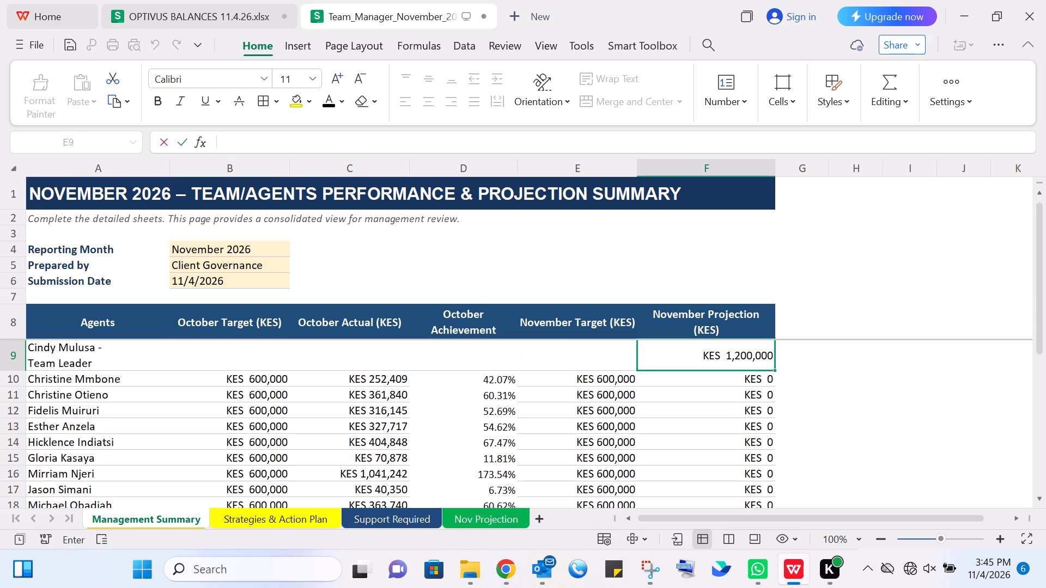
key(BackSpace)
scroll(442, 419, down, 2)
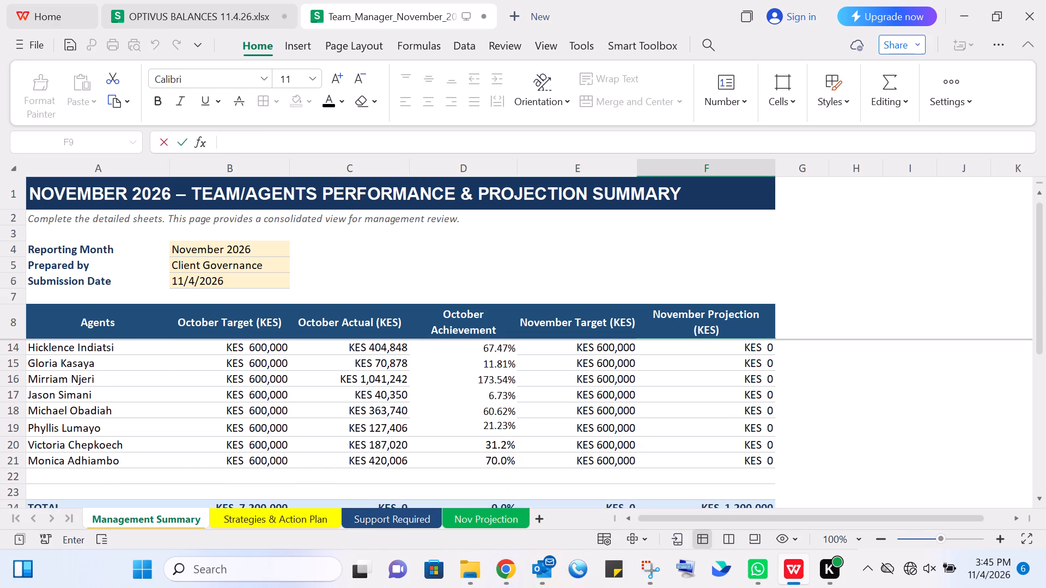
click(982, 336)
scroll(691, 400, up, 3)
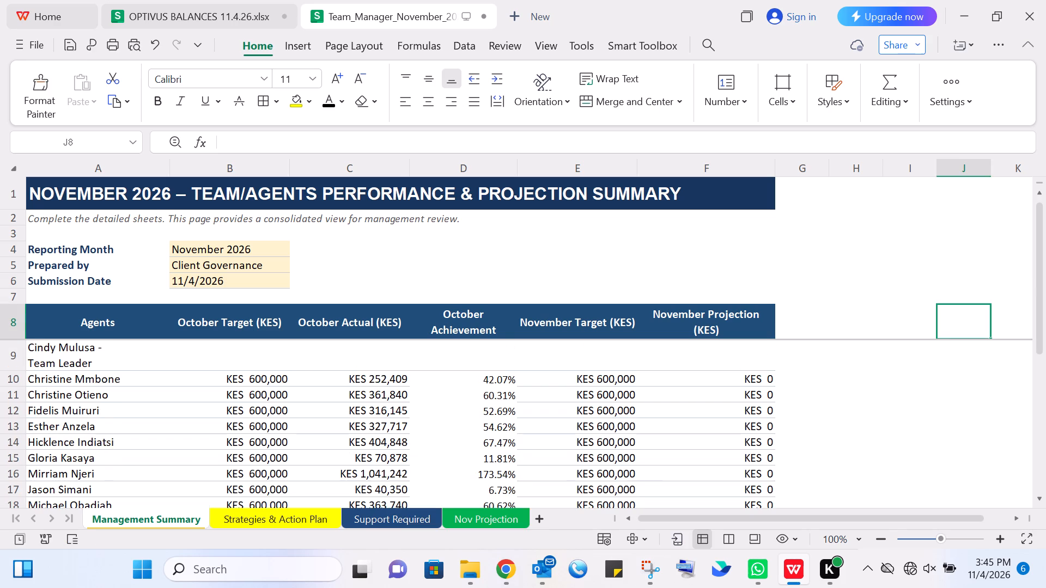
Enter the formula =SUM(C10:C21) in C22, below the agents' October Actual values.
scroll(520, 445, down, 2)
click(400, 474)
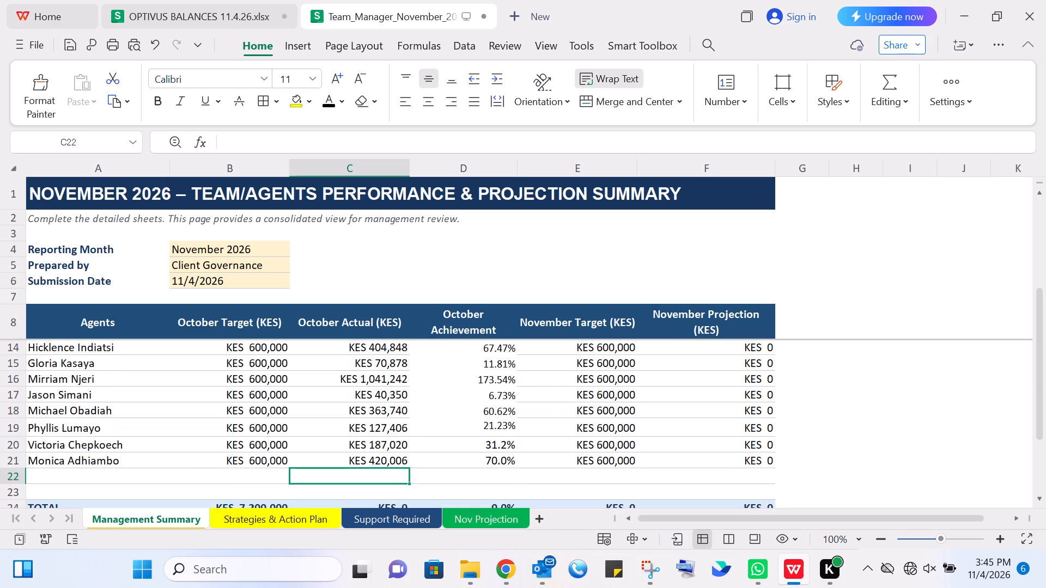
key(equal)
text(sum)
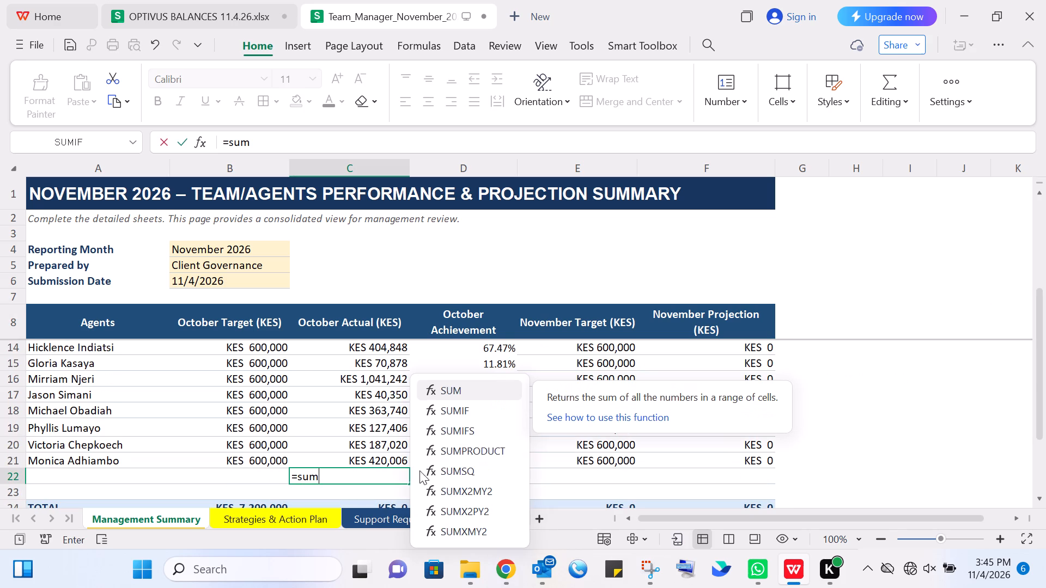
double_click(450, 387)
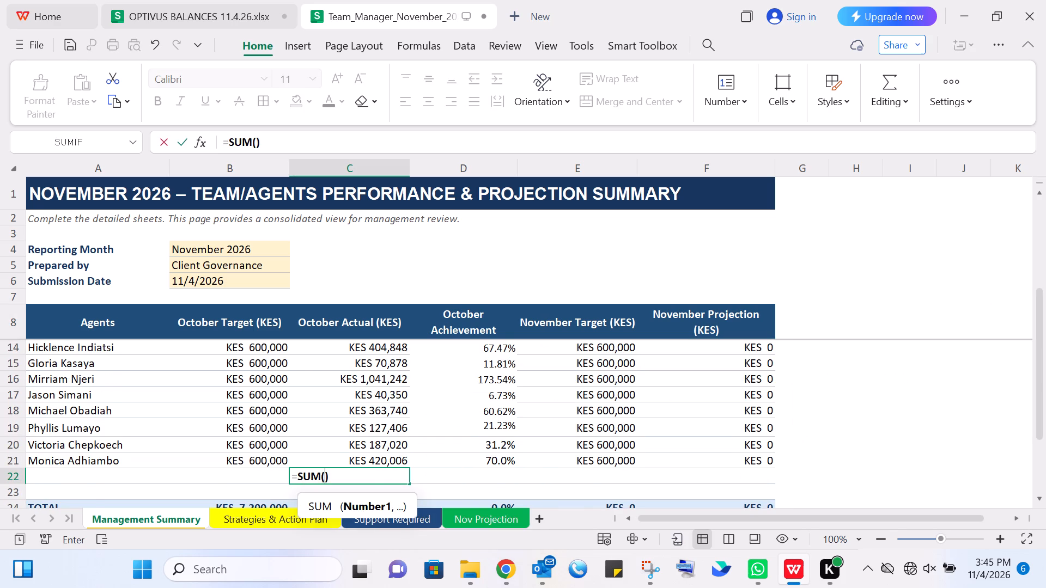
scroll(379, 410, up, 2)
drag(364, 375, 371, 432)
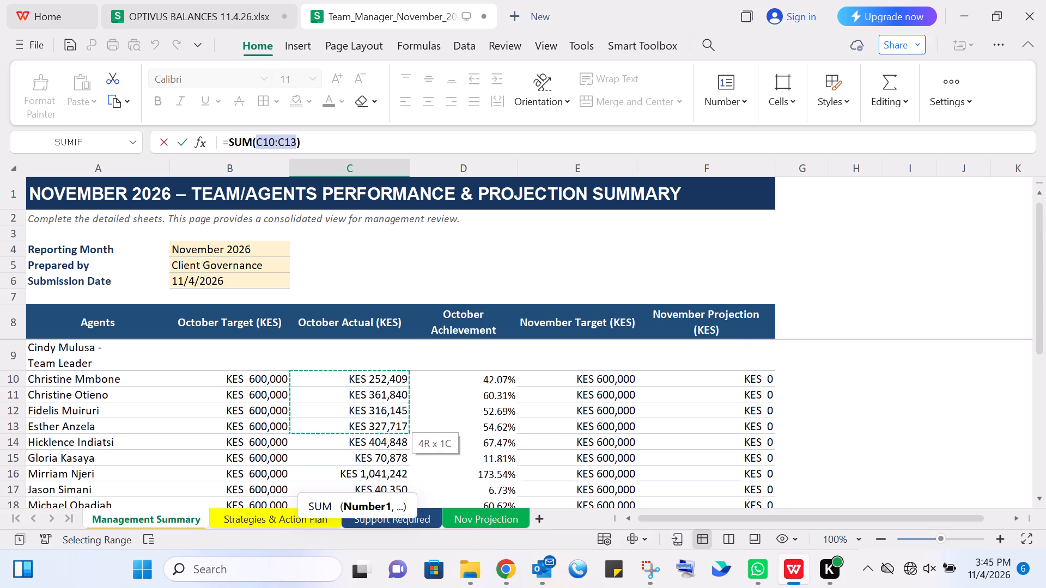
drag(371, 432, 386, 517)
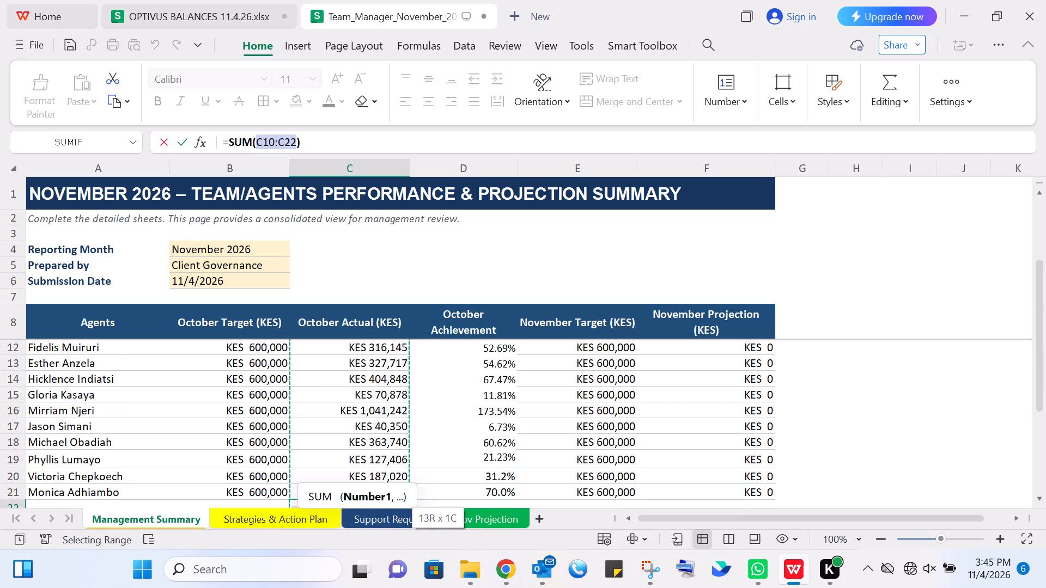
drag(386, 517, 382, 486)
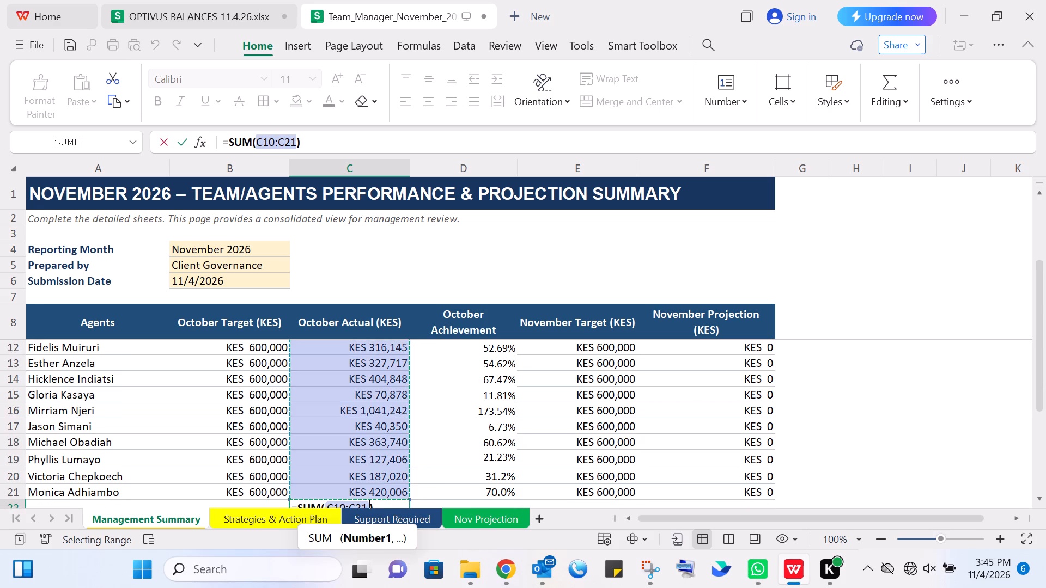
key(Return)
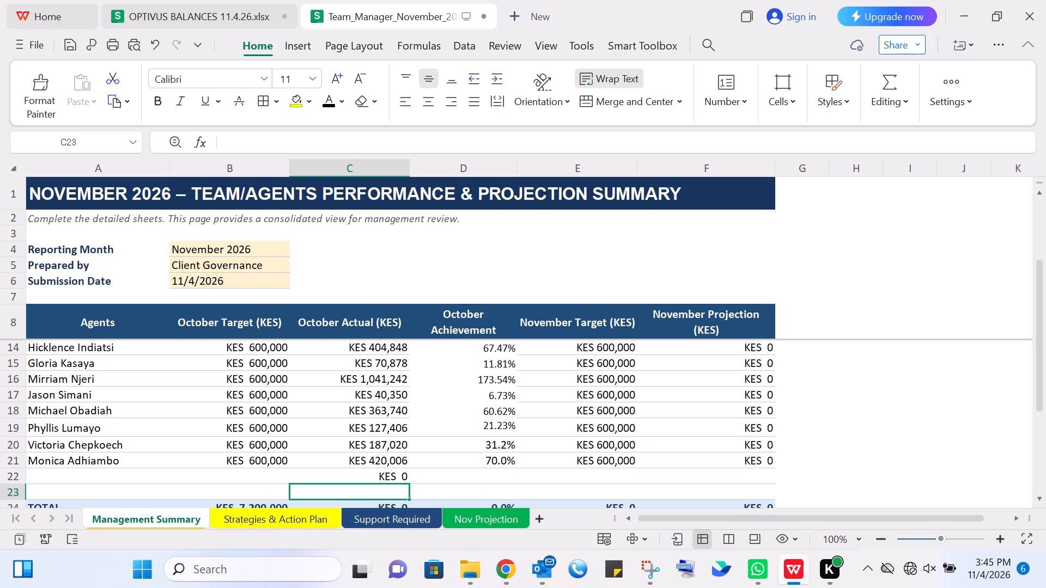
scroll(387, 436, up, 2)
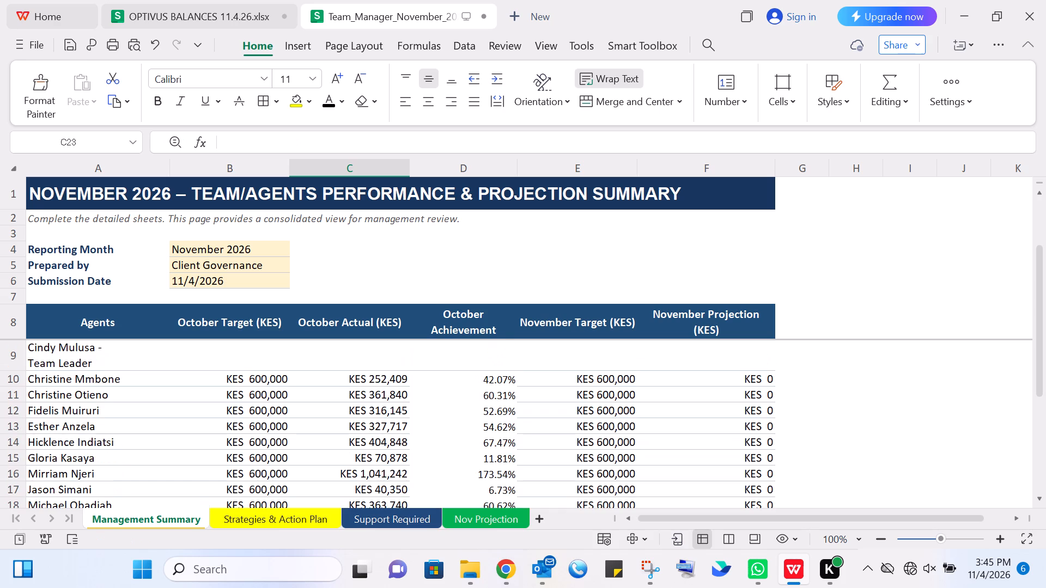
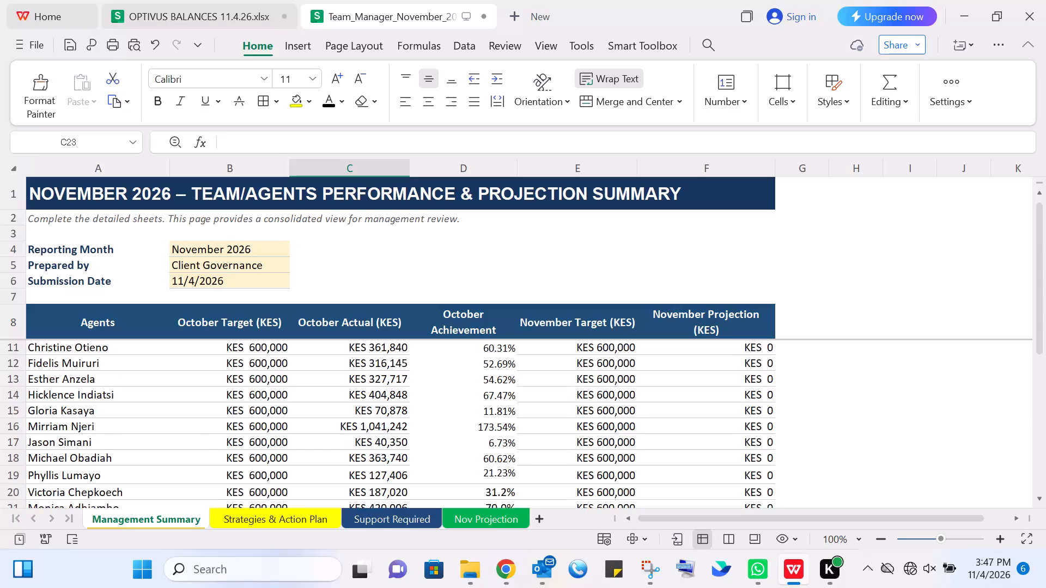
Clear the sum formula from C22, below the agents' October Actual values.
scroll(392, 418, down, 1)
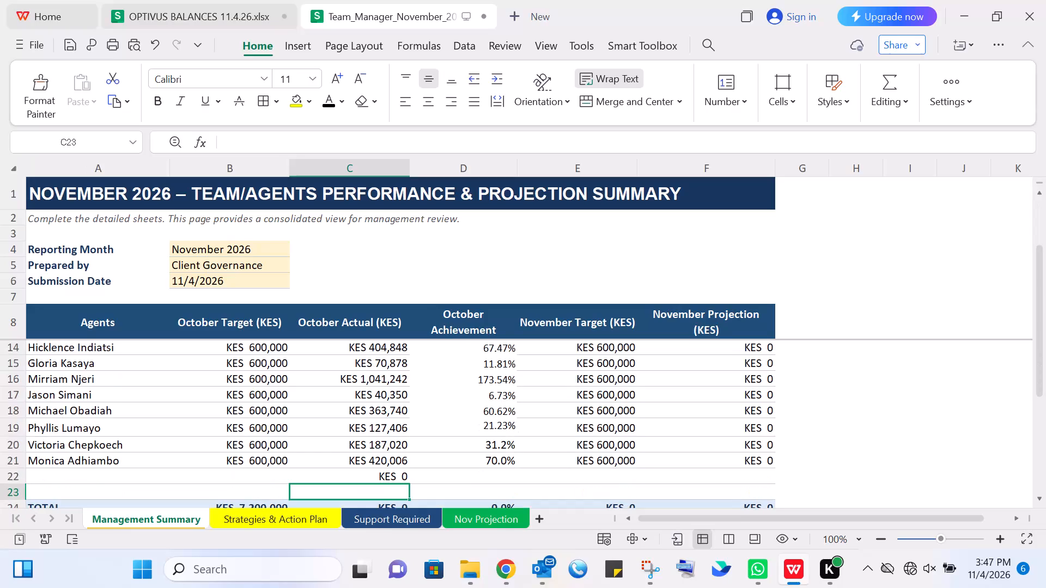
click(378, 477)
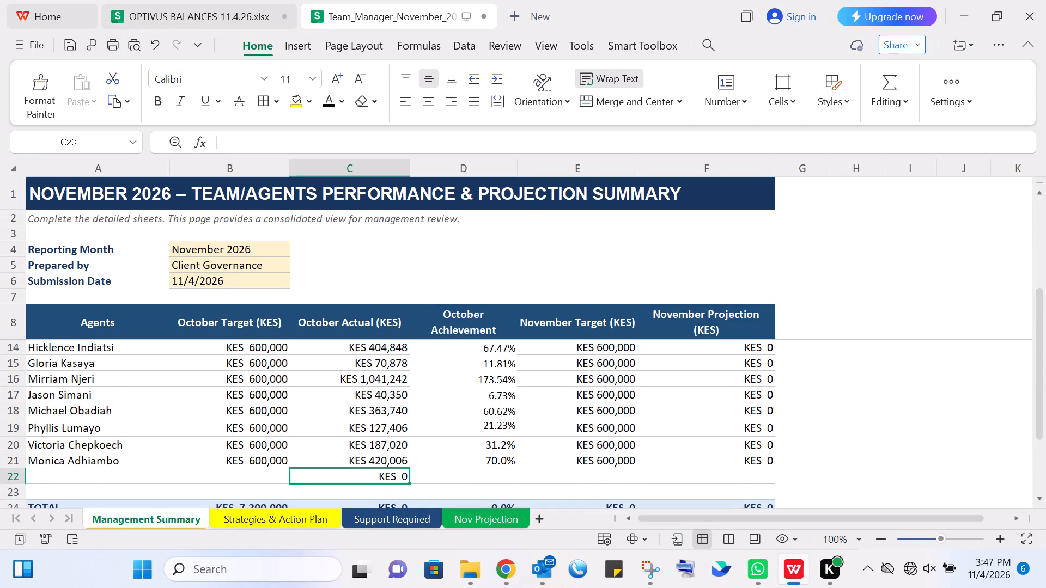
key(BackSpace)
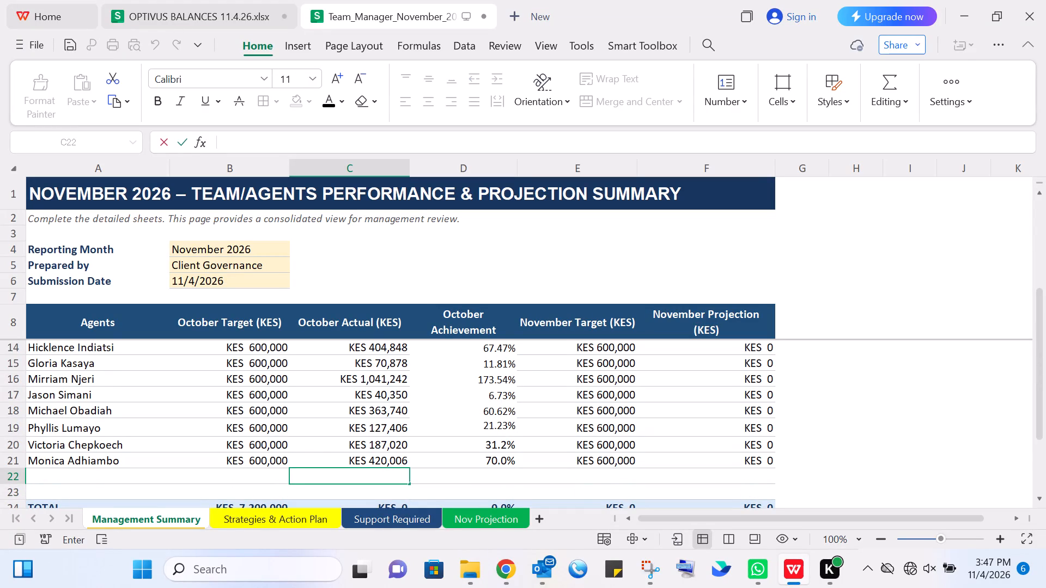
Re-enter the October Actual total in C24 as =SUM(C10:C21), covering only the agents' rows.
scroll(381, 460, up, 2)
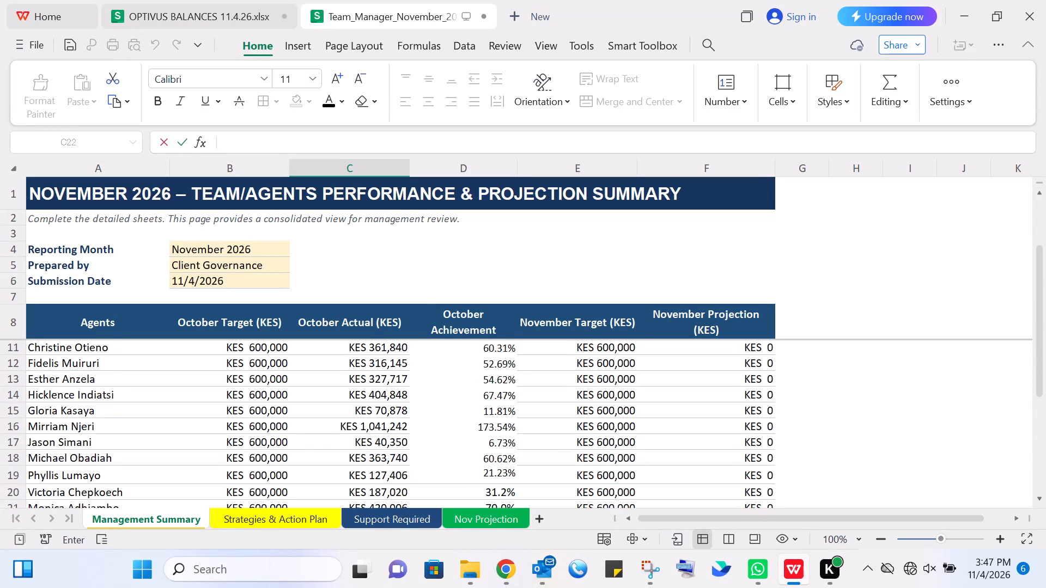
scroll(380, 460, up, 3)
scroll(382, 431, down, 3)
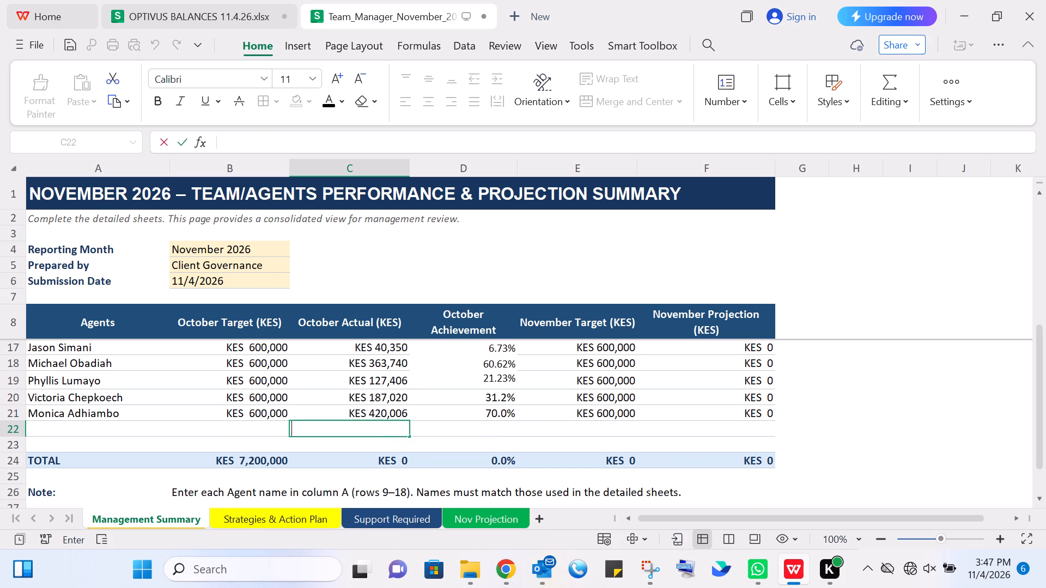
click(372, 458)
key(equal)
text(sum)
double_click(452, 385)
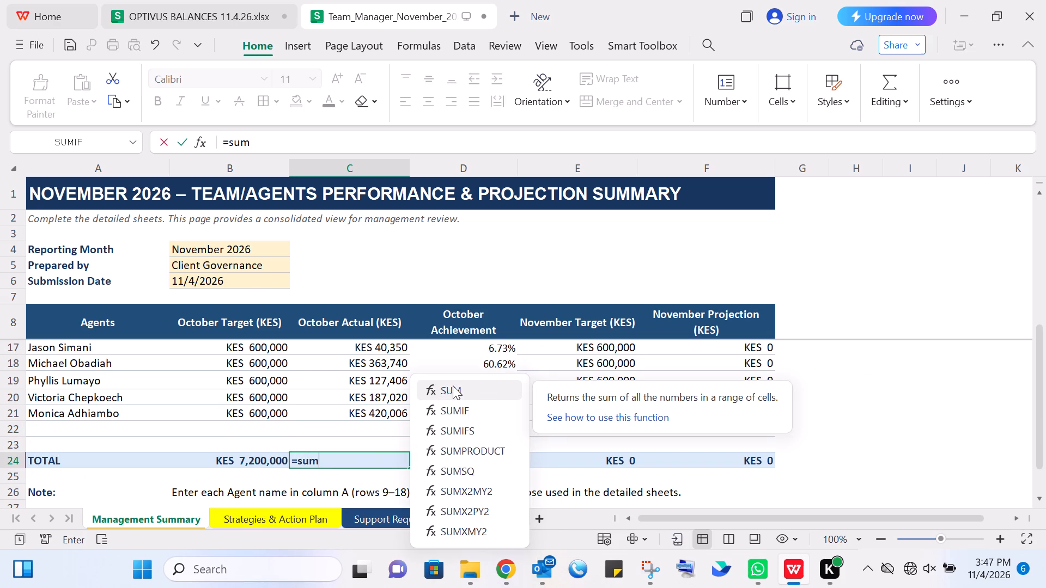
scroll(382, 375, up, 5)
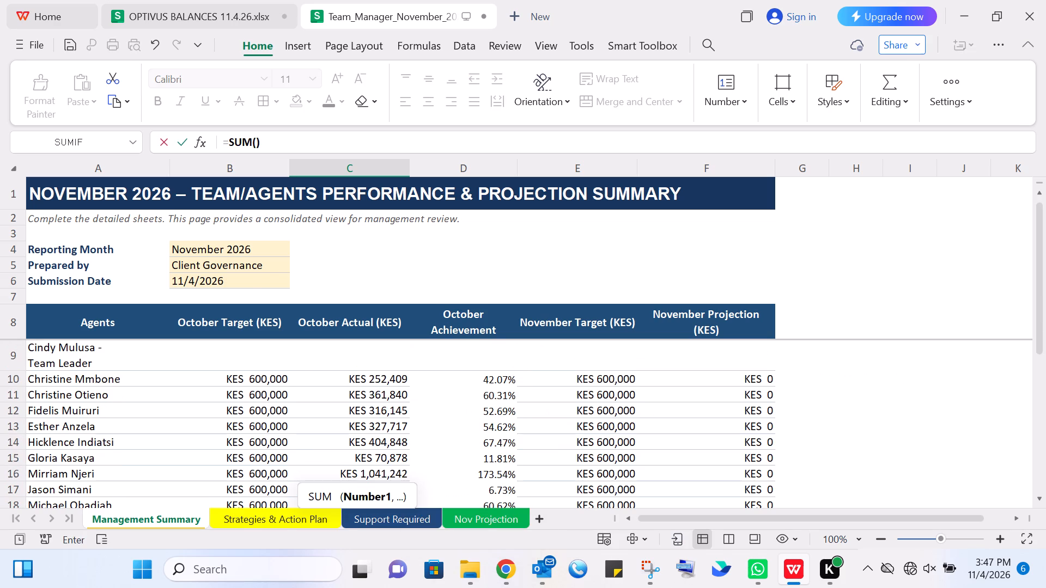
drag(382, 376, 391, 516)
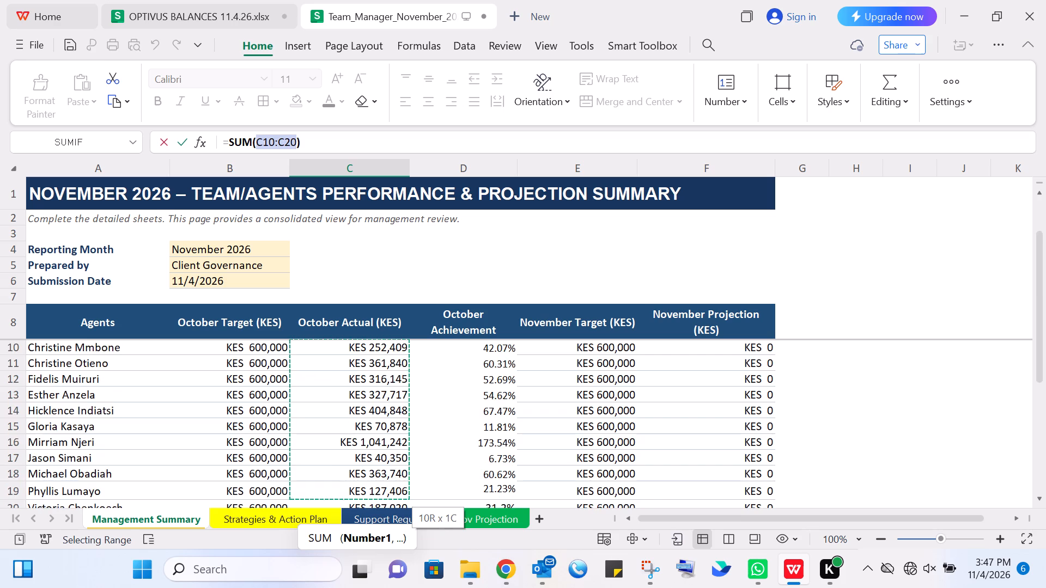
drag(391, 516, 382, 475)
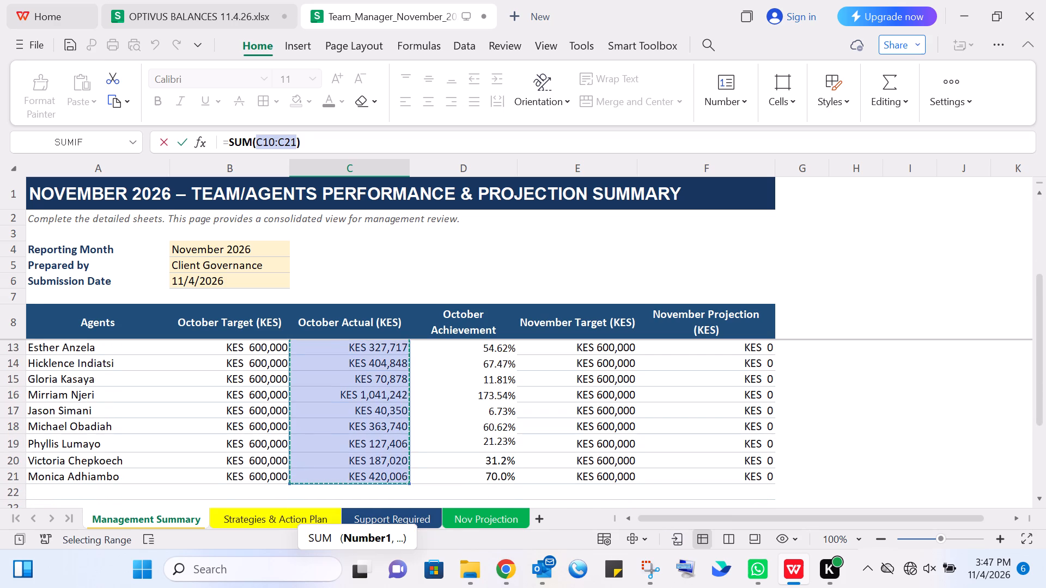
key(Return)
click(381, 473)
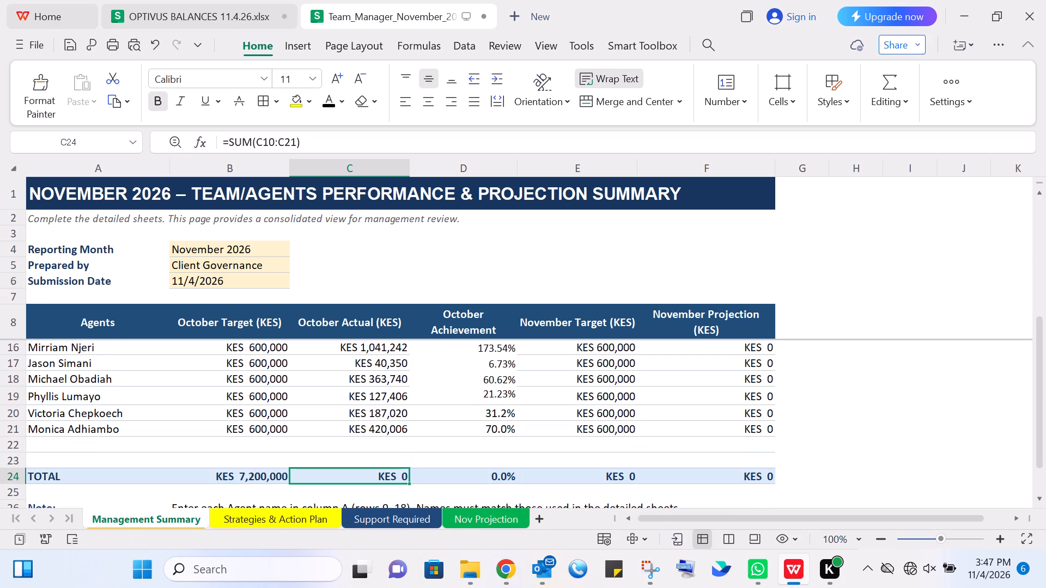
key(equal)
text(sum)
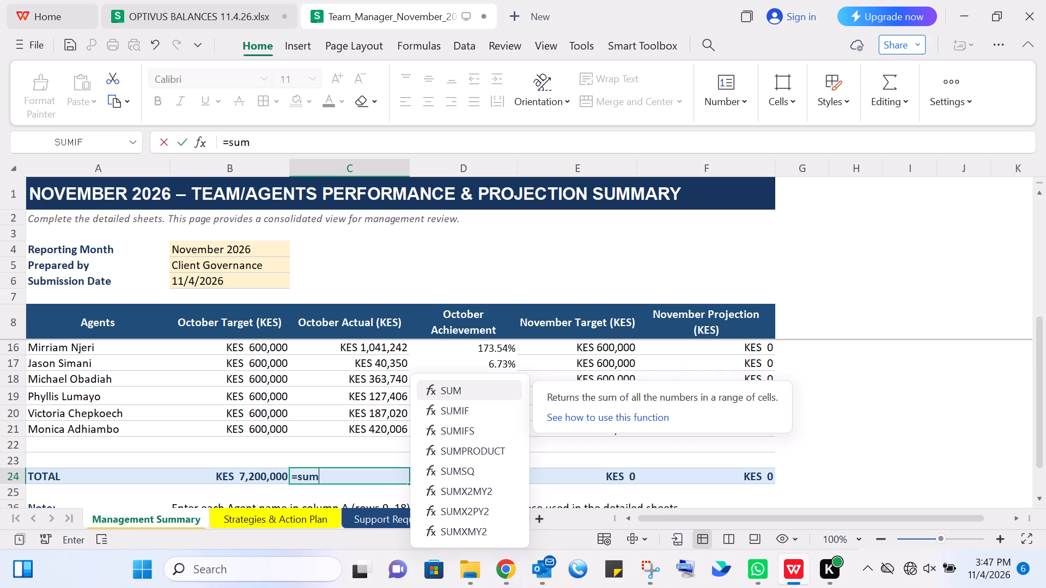
Delete the empty rows 22 and 23 between the last agent and the TOTAL row.
drag(10, 443, 16, 458)
right_click(16, 458)
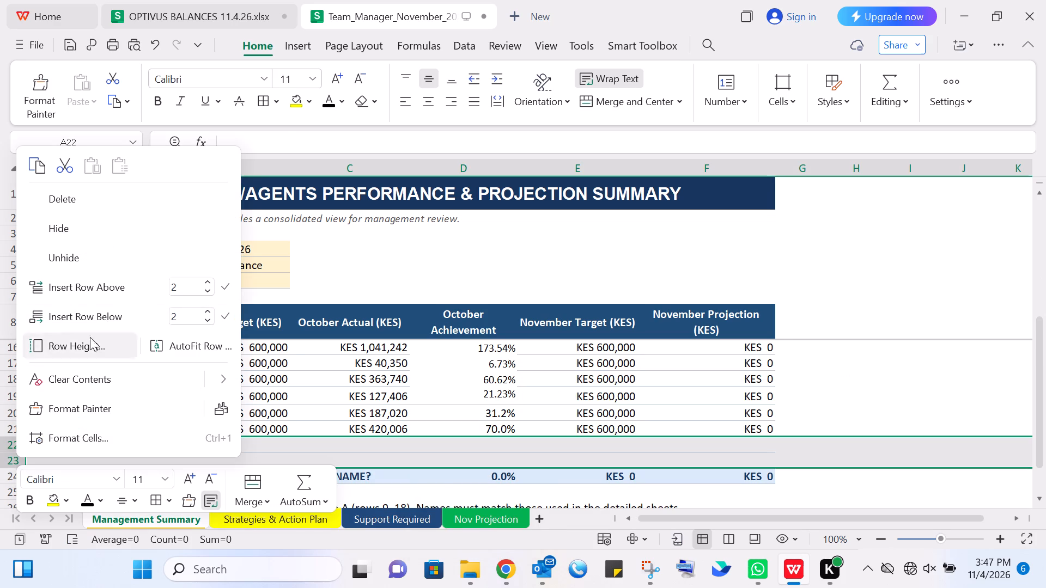
click(92, 203)
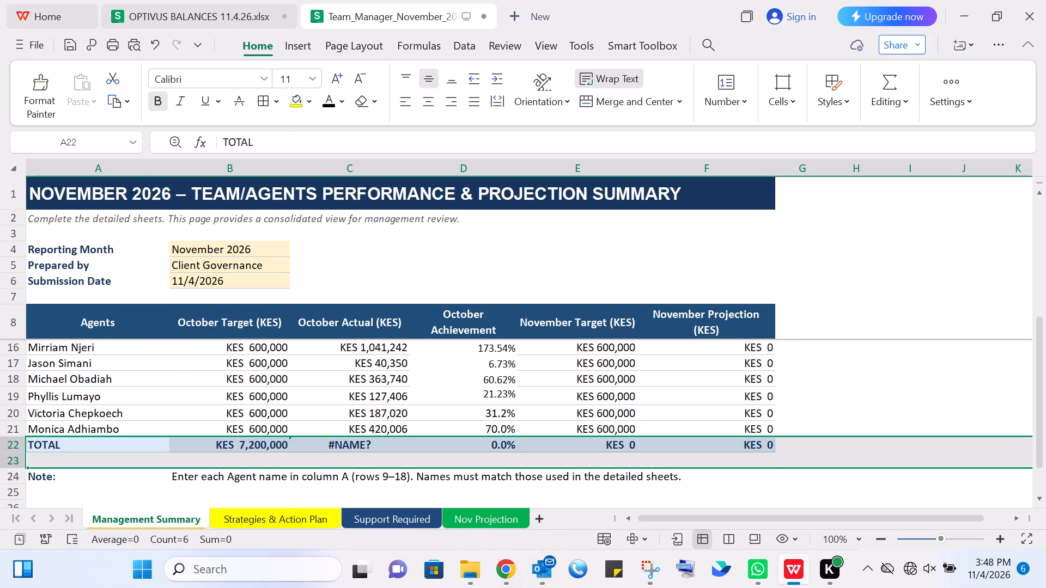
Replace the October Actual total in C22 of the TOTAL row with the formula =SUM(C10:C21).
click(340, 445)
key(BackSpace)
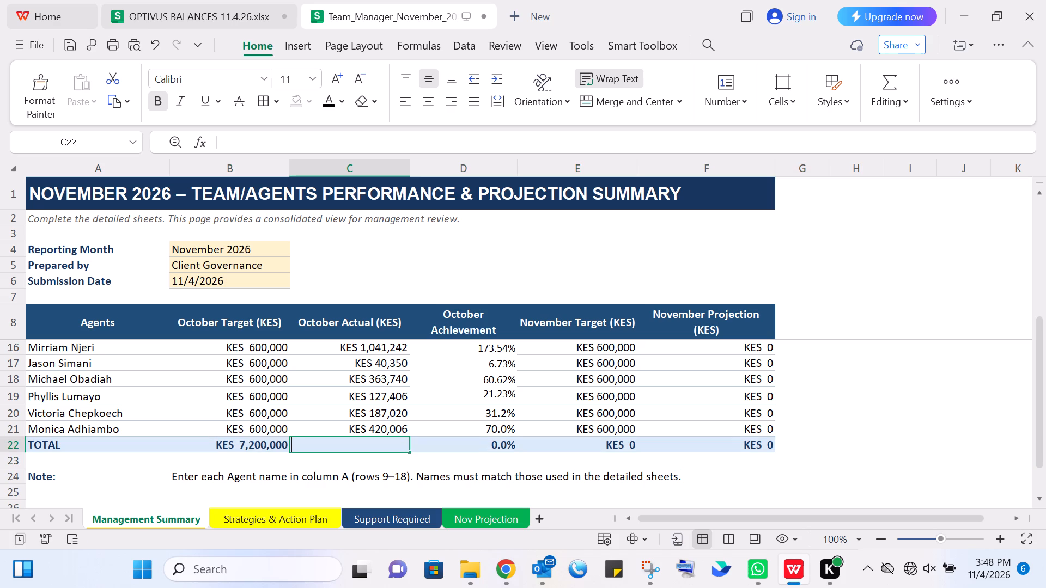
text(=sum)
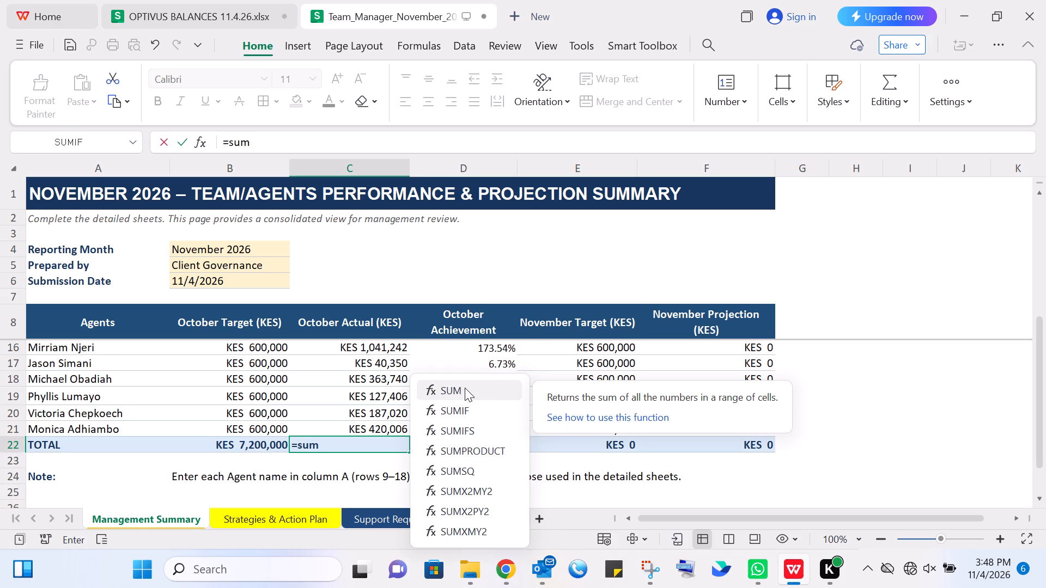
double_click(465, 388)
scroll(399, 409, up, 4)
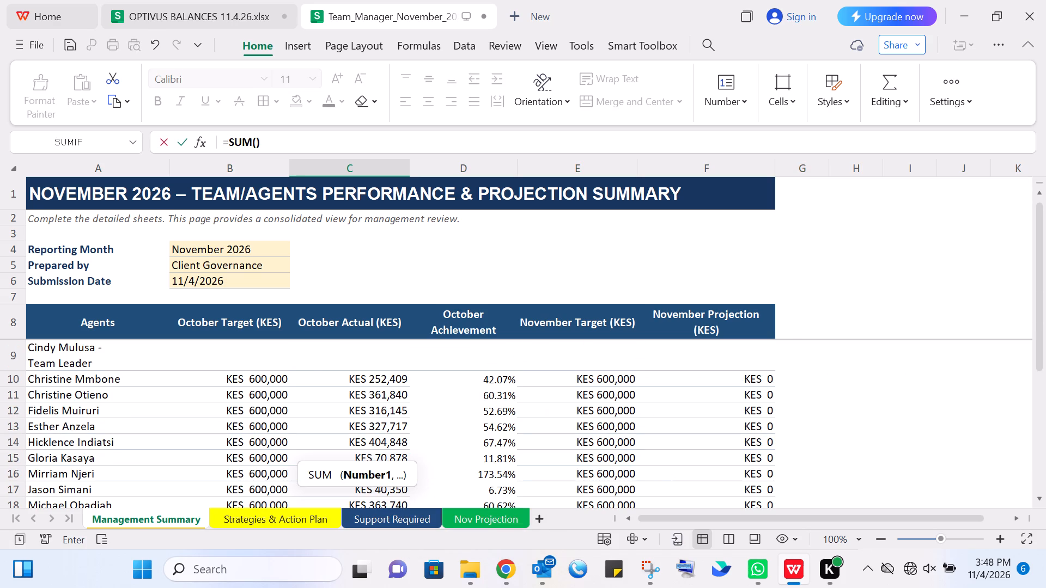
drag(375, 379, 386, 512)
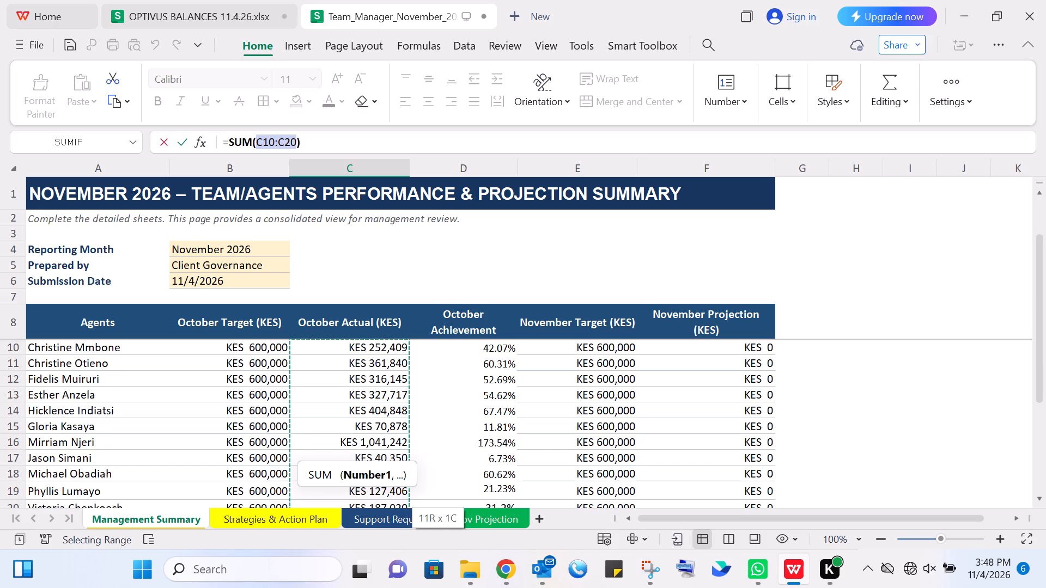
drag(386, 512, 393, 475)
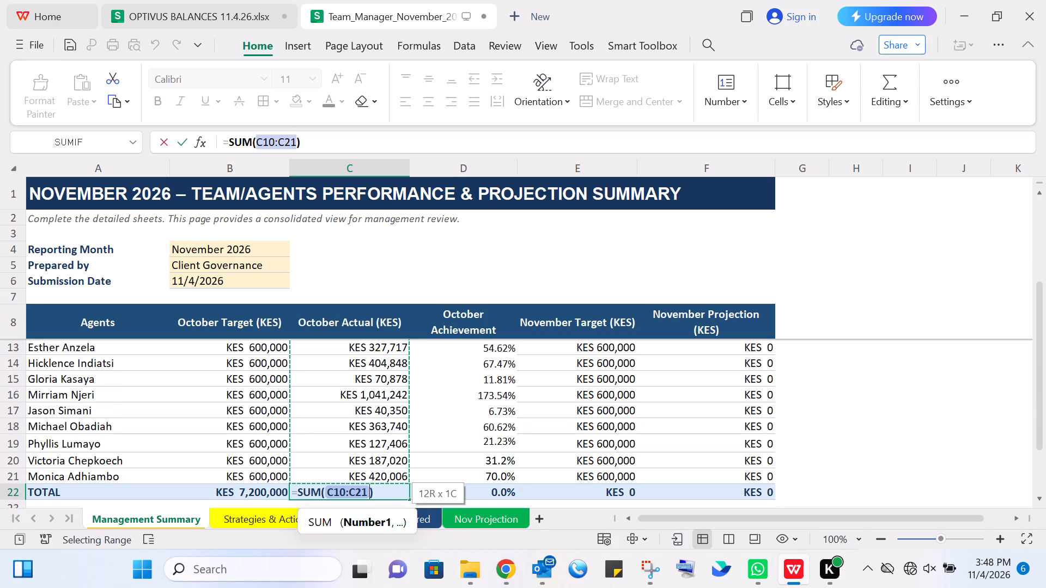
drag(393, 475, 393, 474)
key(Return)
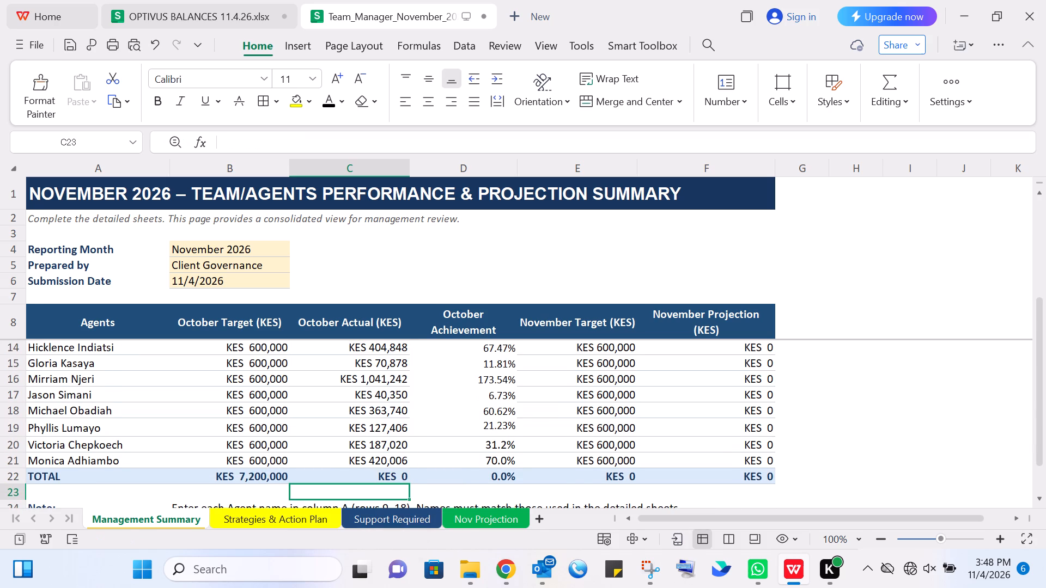
Overwrite the October Actual total in C22 with the fixed text KES 3,917,601.
click(397, 475)
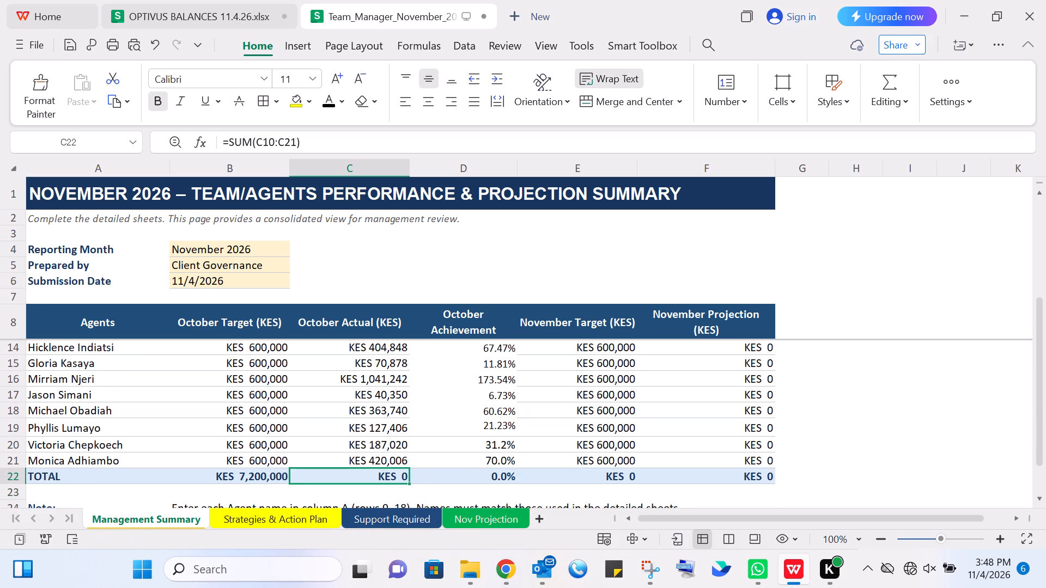
key(3)
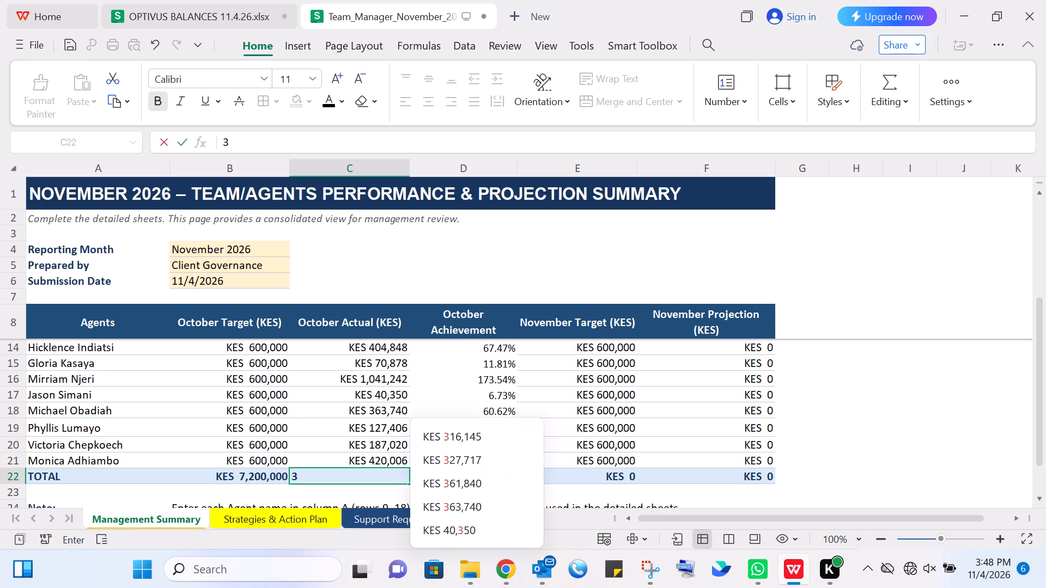
key(BackSpace)
text(KES)
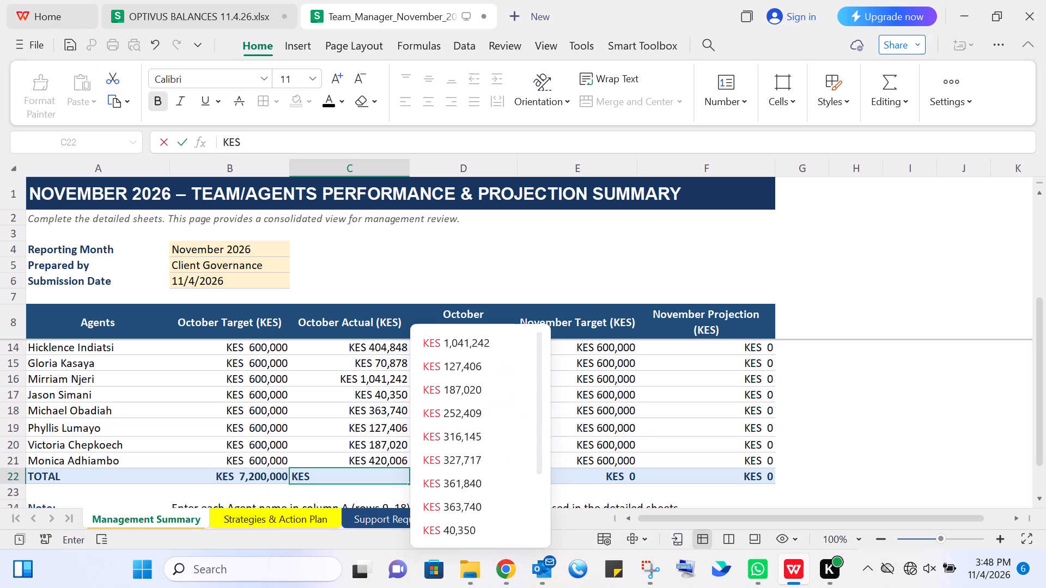
key(space)
text(3,)
text(91)
key(7)
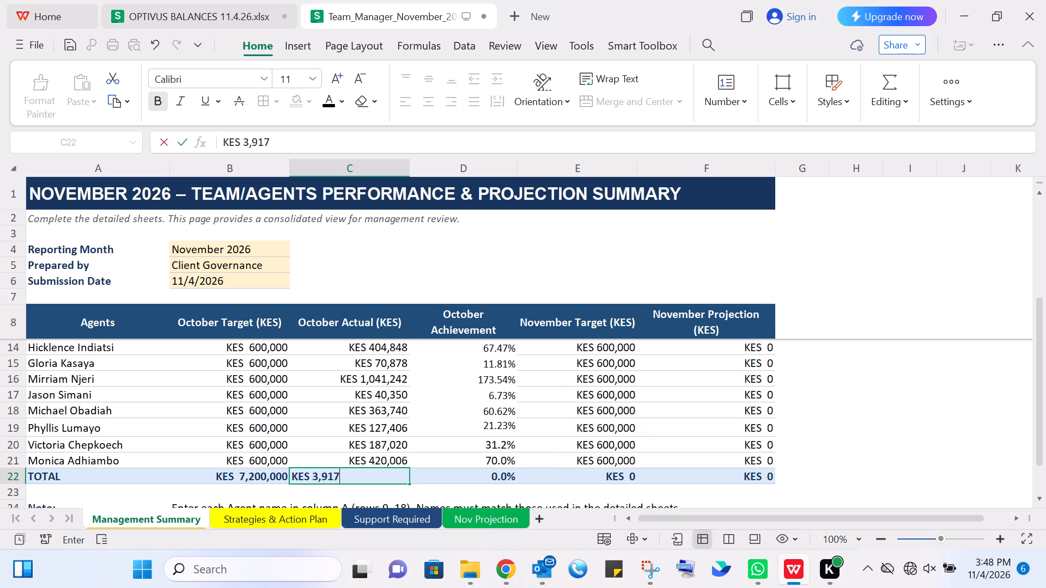
text(,601)
Replace the October Achievement total in D22 with the formula =SUM(D10:D21).
click(509, 478)
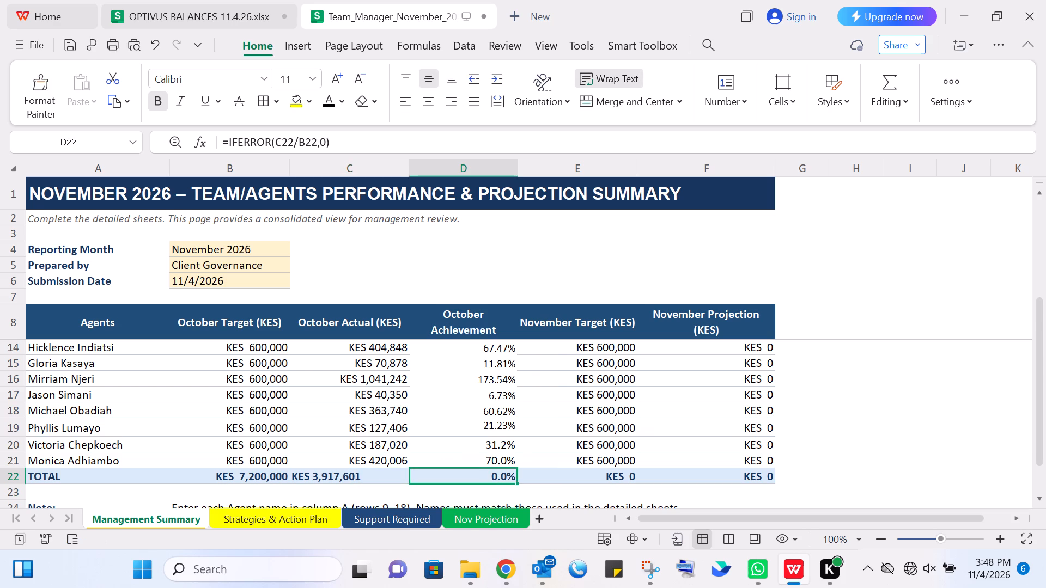
scroll(507, 431, up, 4)
scroll(513, 419, down, 2)
key(equal)
text(SU)
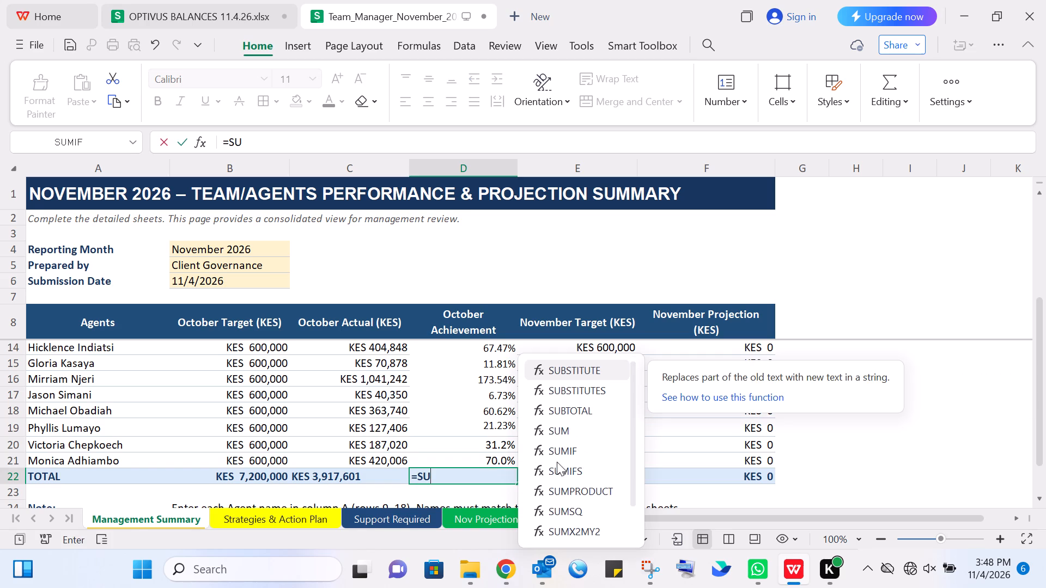
double_click(565, 431)
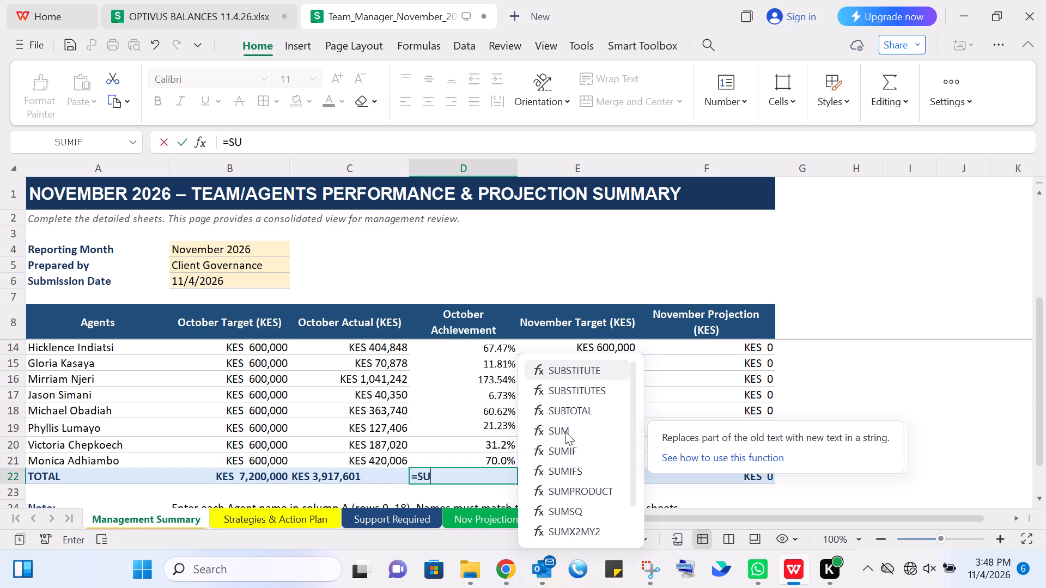
scroll(452, 414, up, 2)
drag(471, 378, 475, 480)
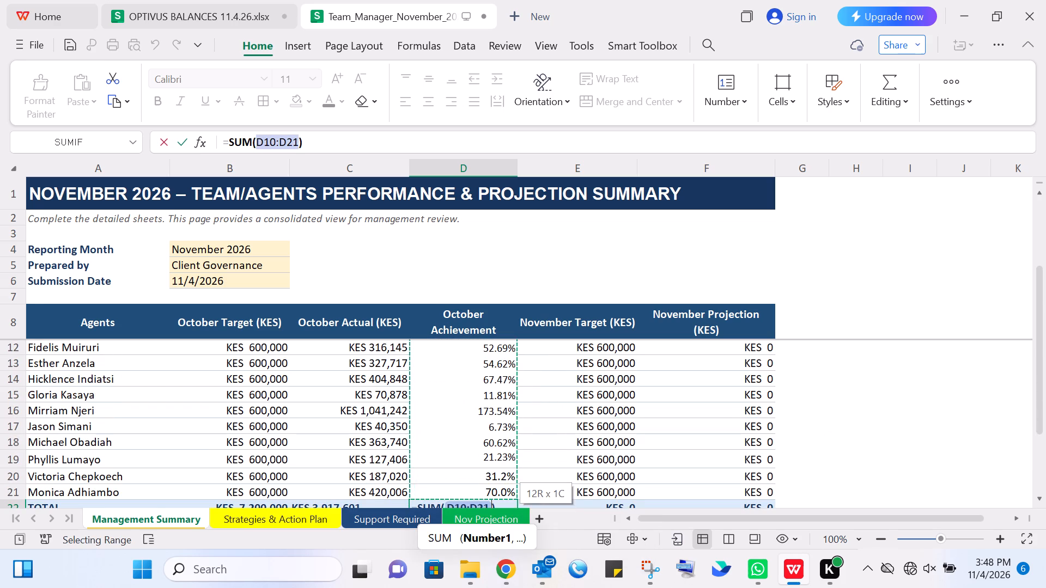
drag(475, 480, 481, 495)
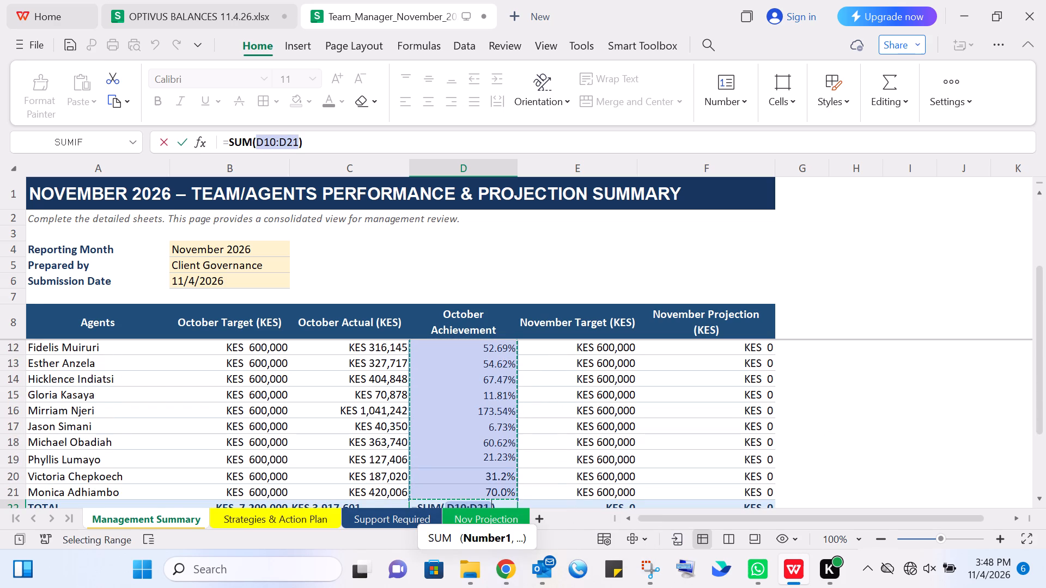
key(Return)
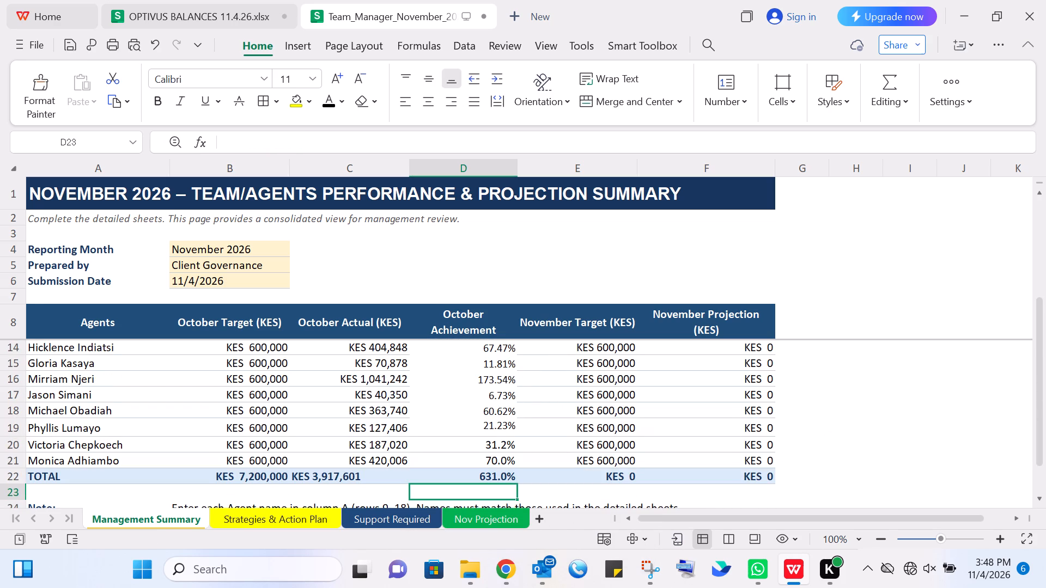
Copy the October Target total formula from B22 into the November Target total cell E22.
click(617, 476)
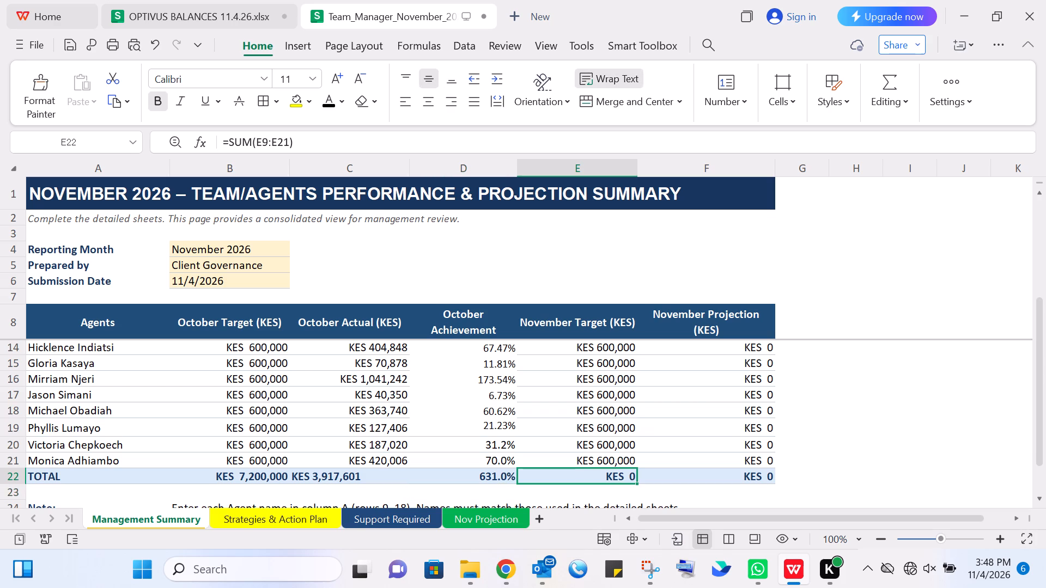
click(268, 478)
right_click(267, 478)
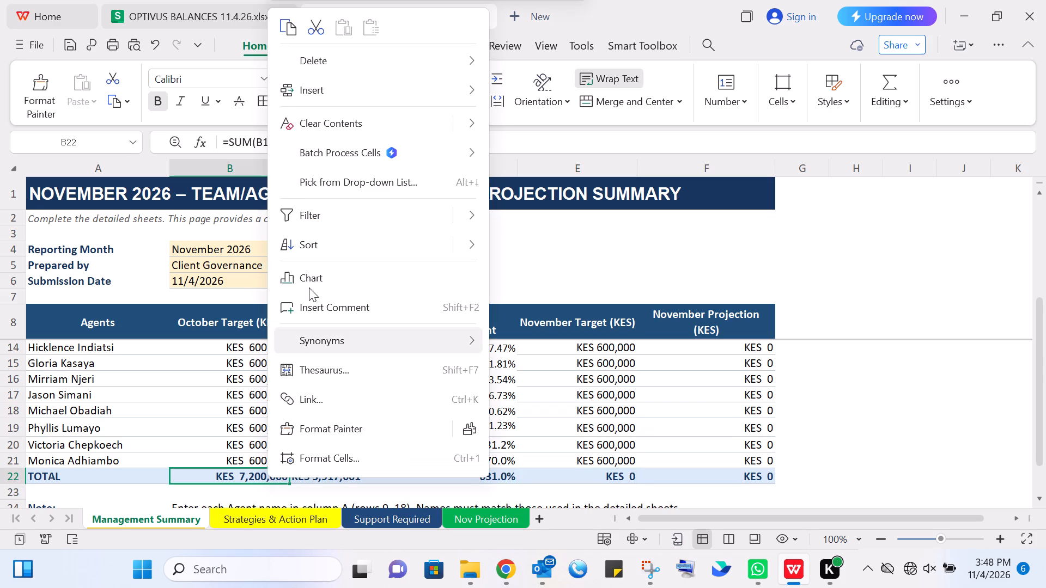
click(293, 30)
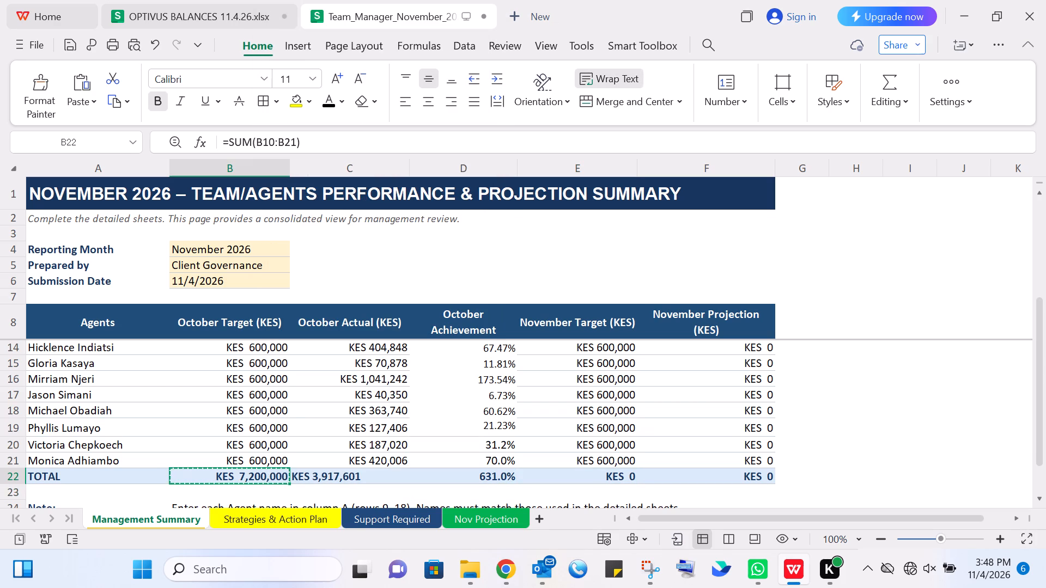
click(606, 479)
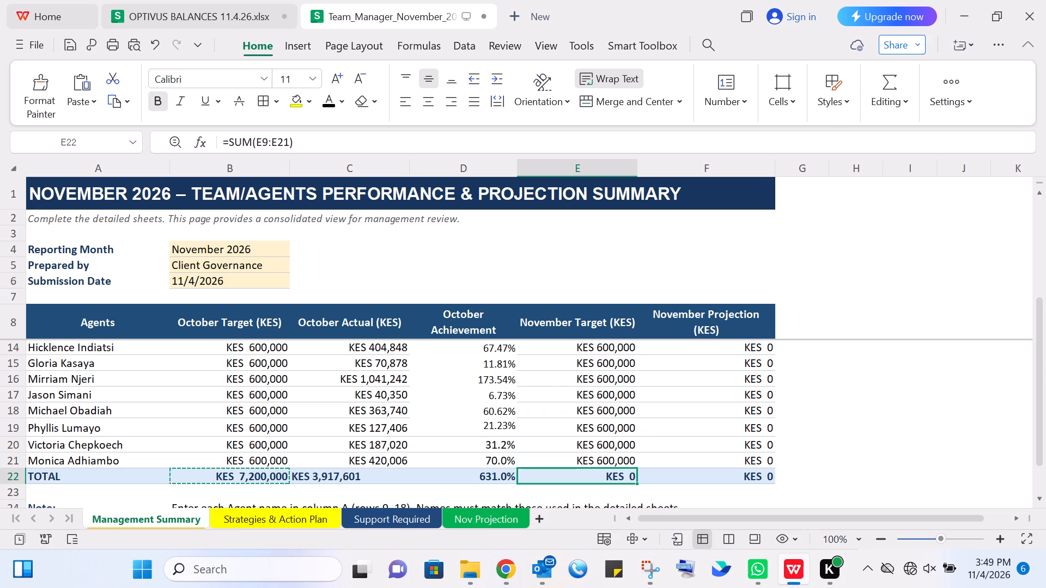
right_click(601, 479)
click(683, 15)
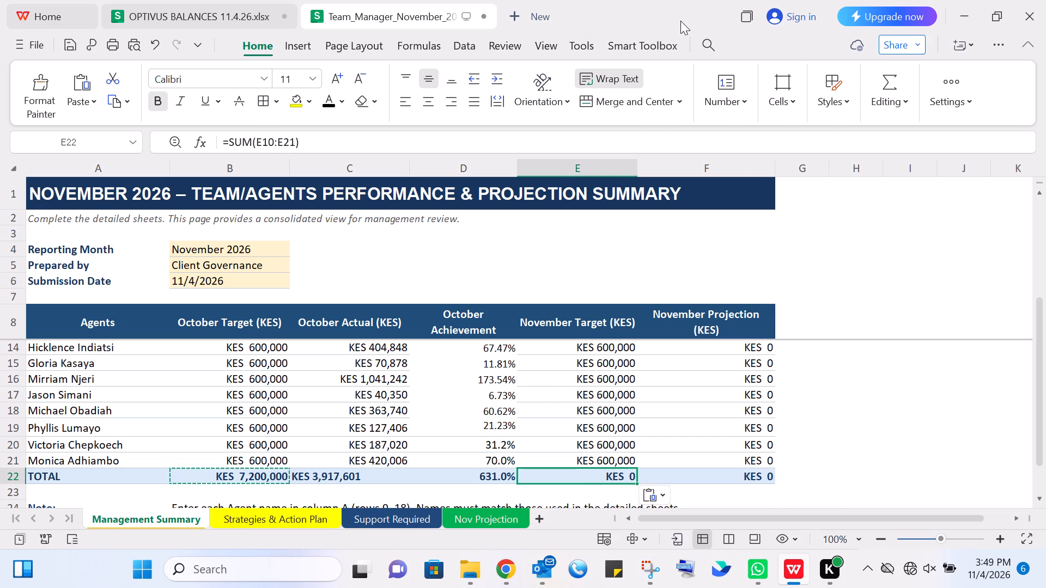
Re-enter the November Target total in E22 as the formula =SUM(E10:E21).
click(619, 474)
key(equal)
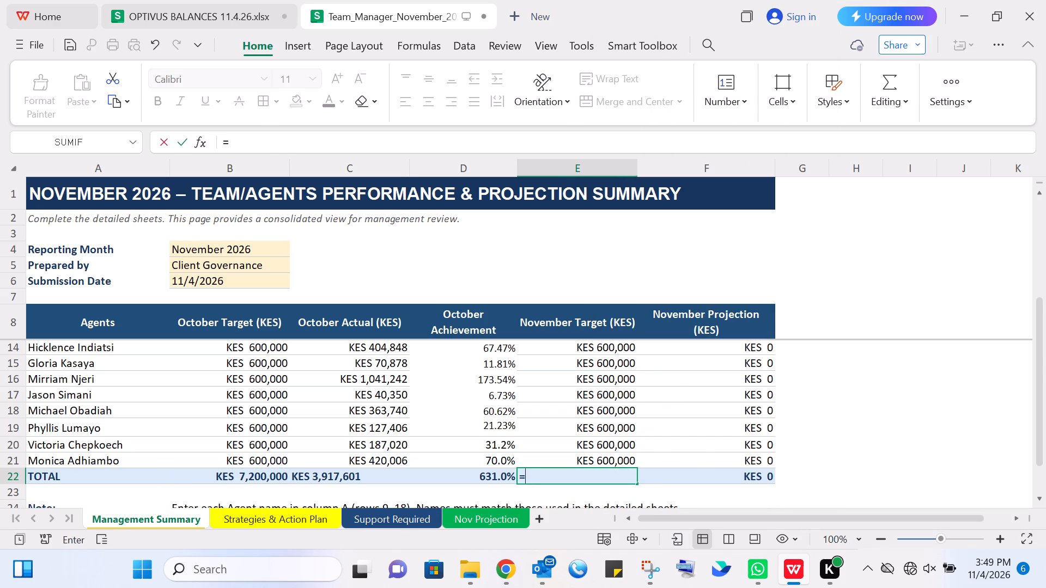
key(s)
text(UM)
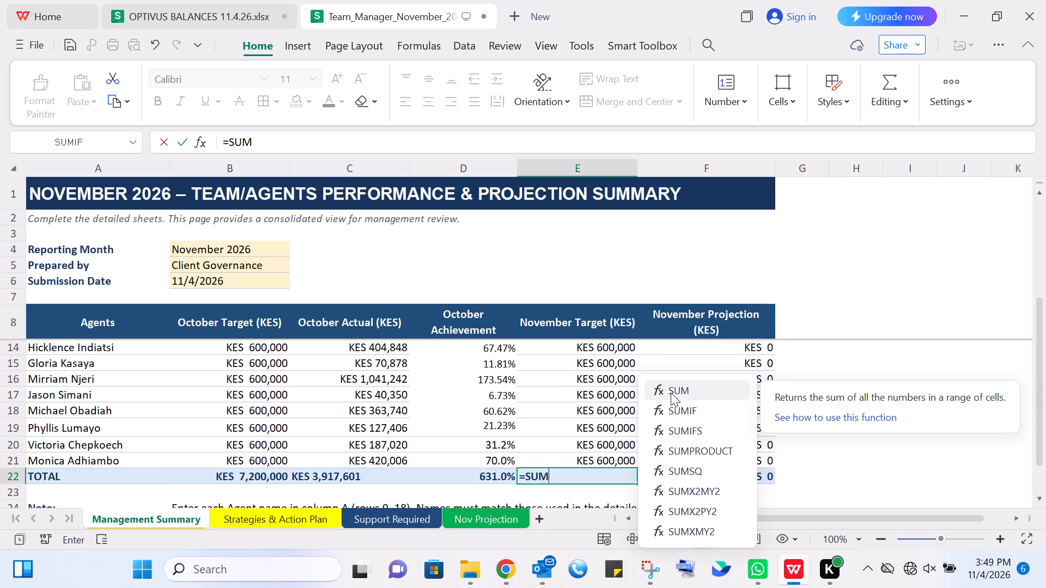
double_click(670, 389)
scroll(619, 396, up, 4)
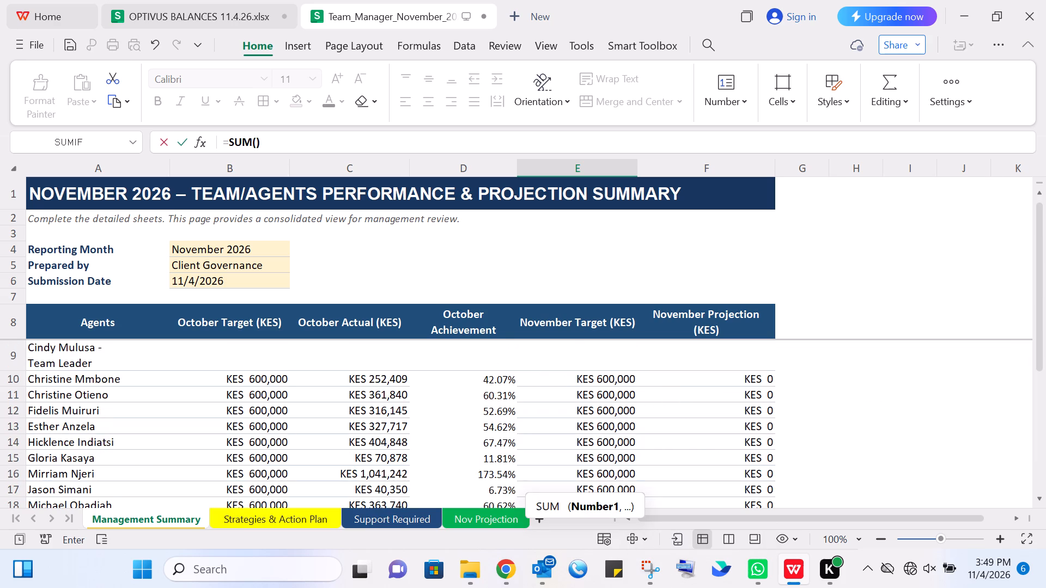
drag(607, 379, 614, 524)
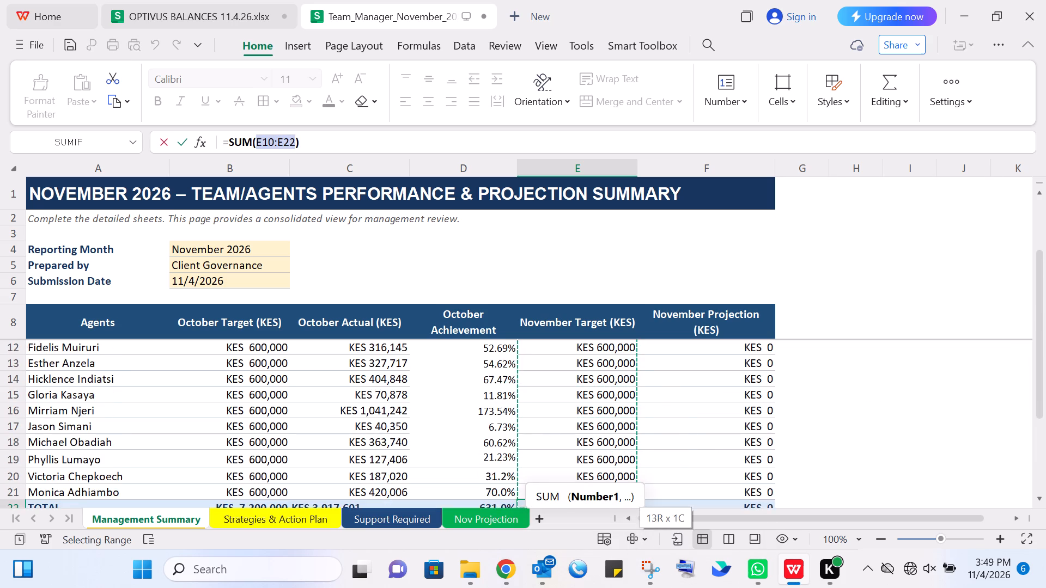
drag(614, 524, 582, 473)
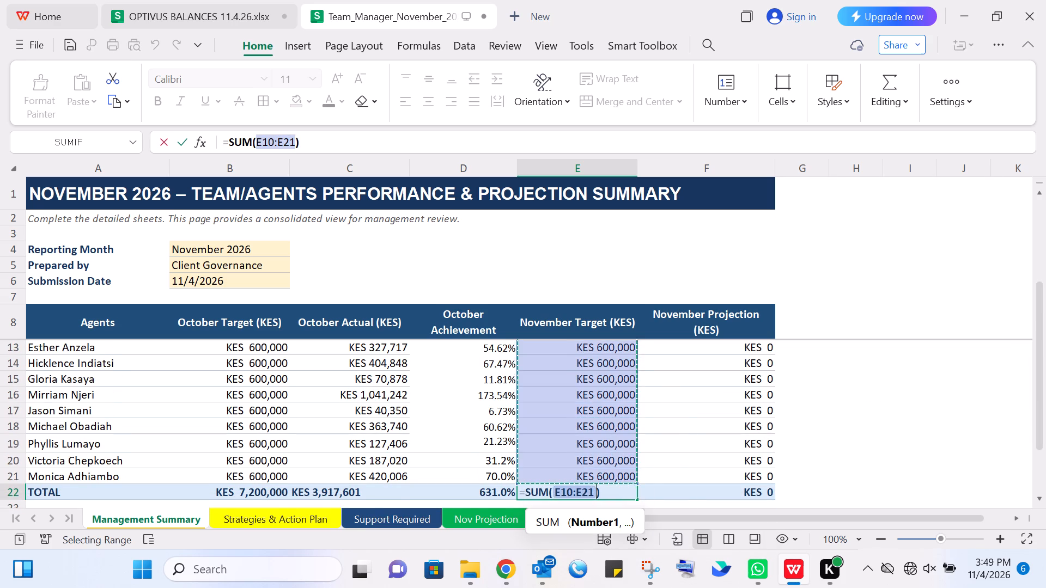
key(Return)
Overwrite the November Target total in E22 with the fixed text KES 7,200,000.
click(582, 476)
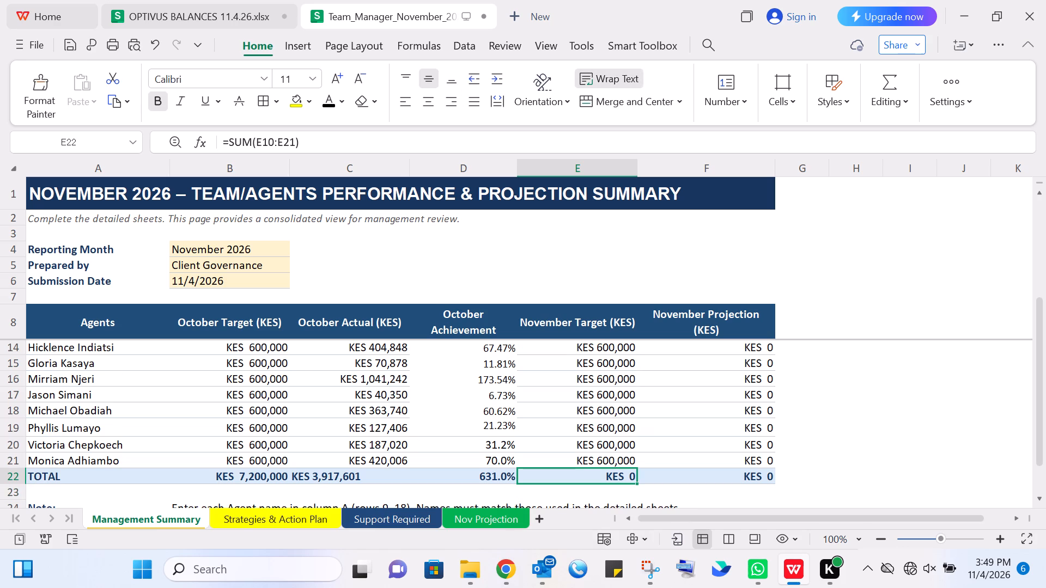
key(k)
key(w)
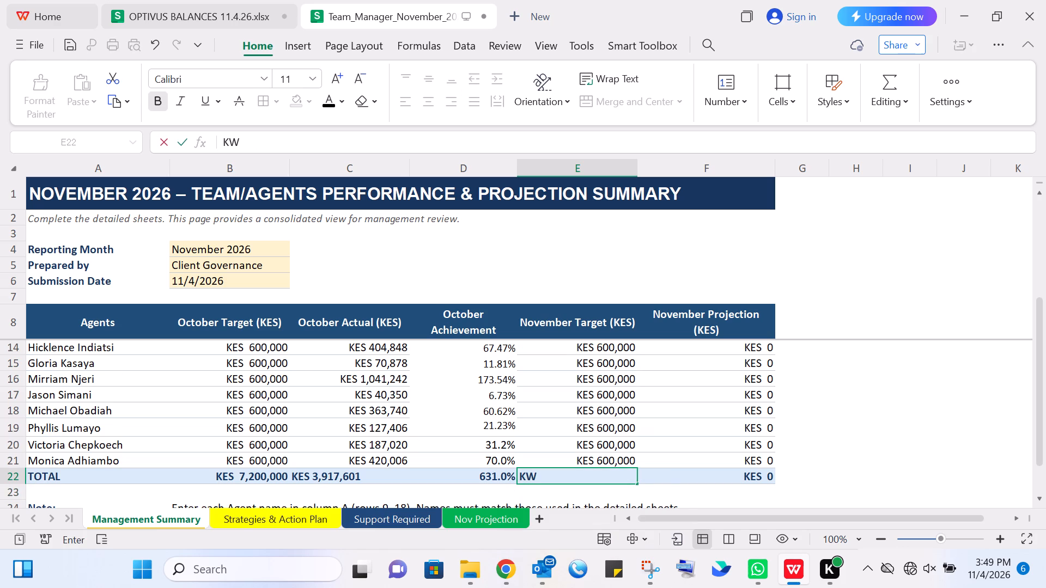
key(BackSpace)
text(ES)
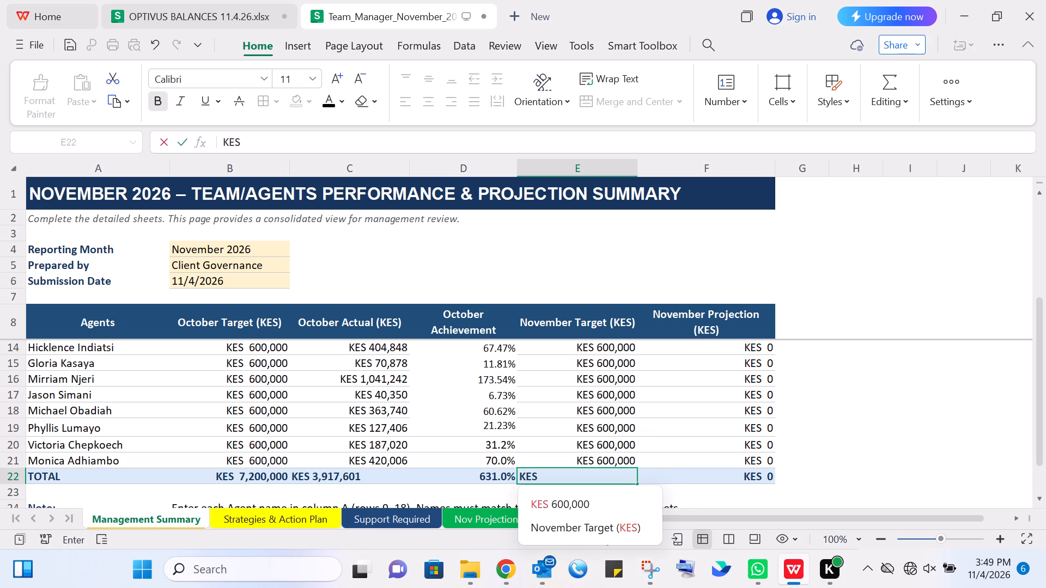
key(space)
key(7)
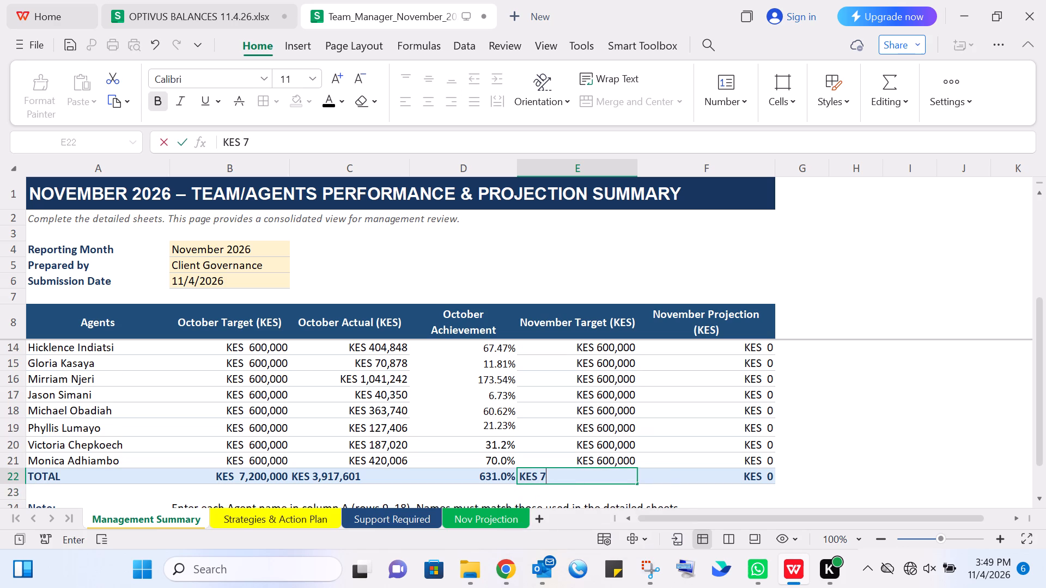
key(comma)
text(200)
text(,000)
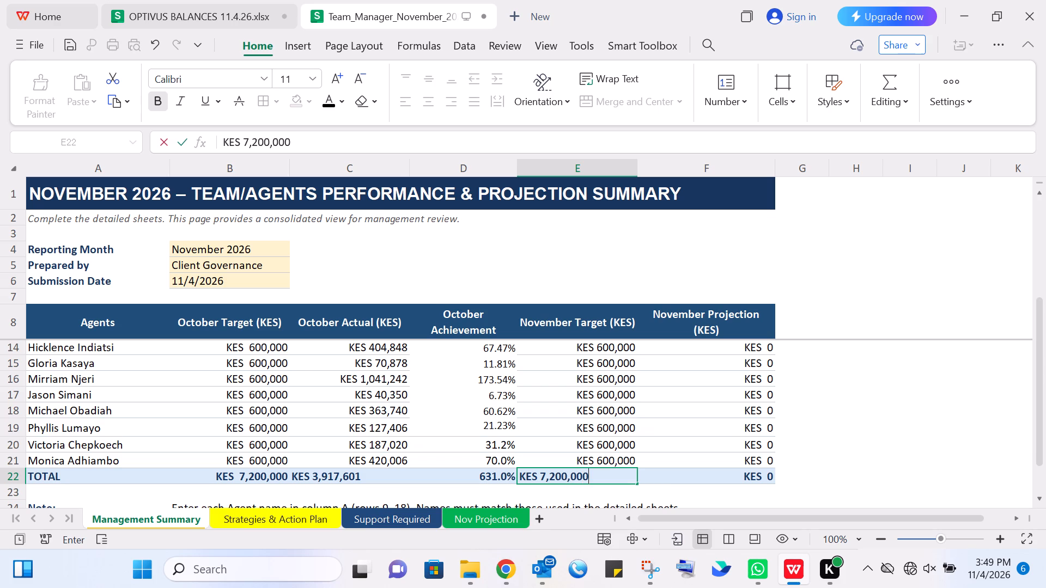
click(700, 476)
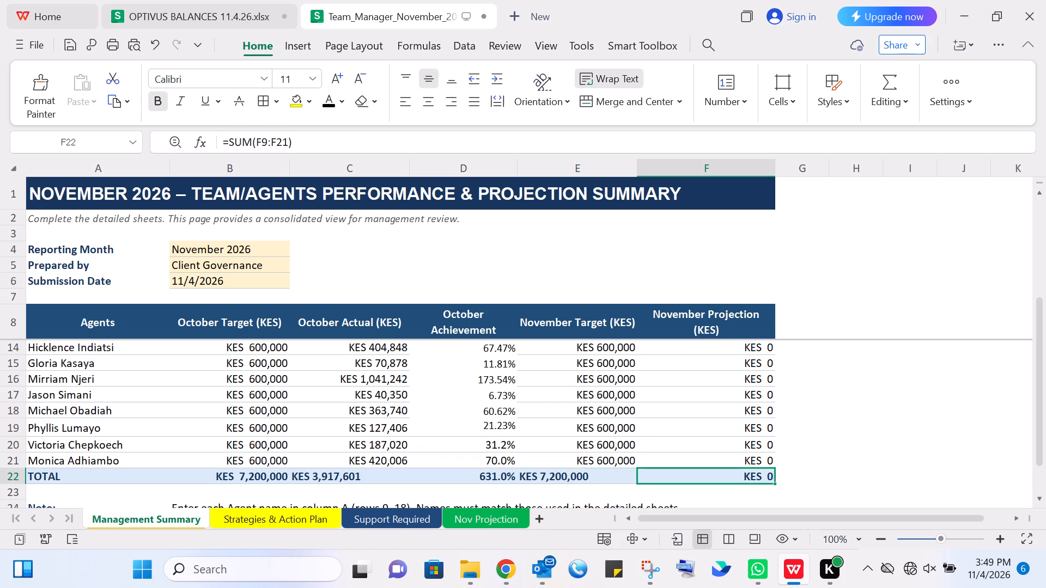
Right-align the October Actual total in C22 and the November Target total in E22.
click(319, 476)
click(452, 96)
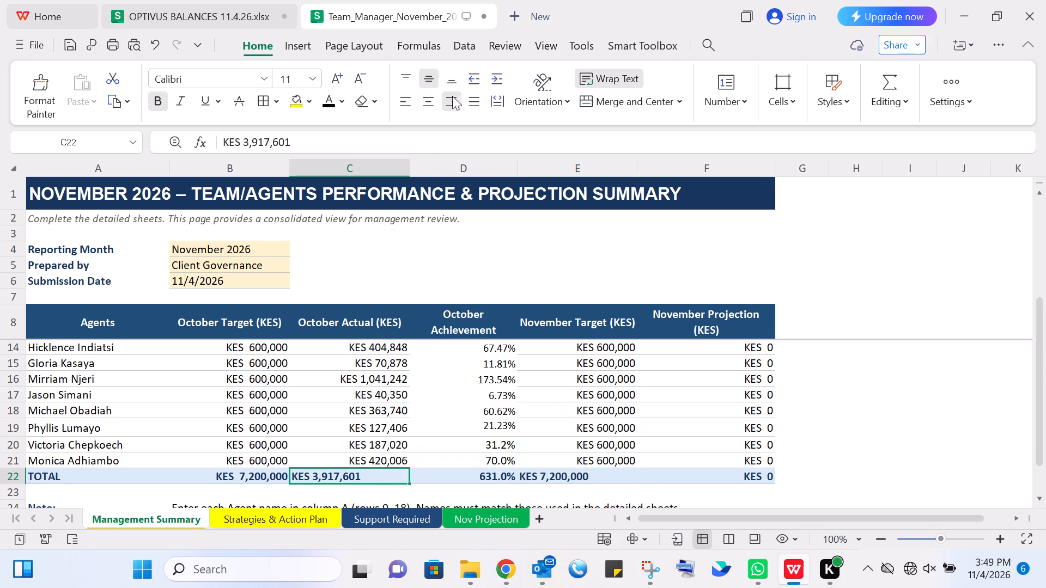
click(568, 481)
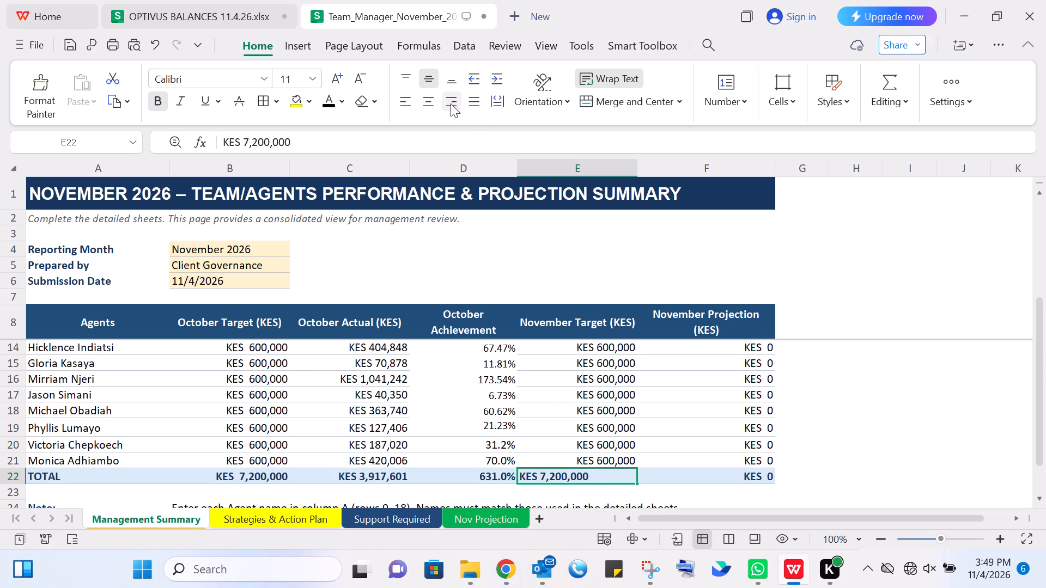
click(451, 102)
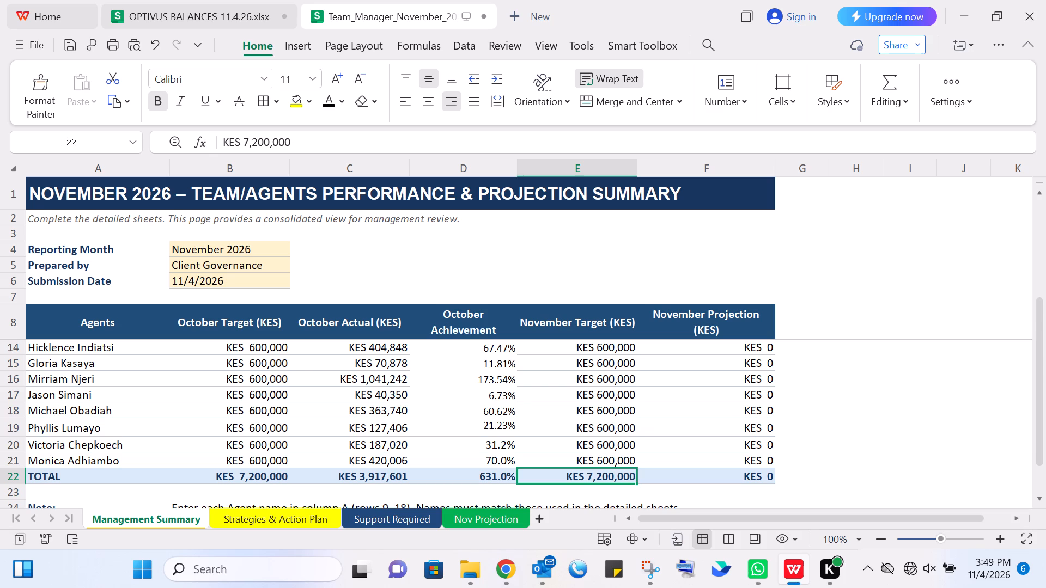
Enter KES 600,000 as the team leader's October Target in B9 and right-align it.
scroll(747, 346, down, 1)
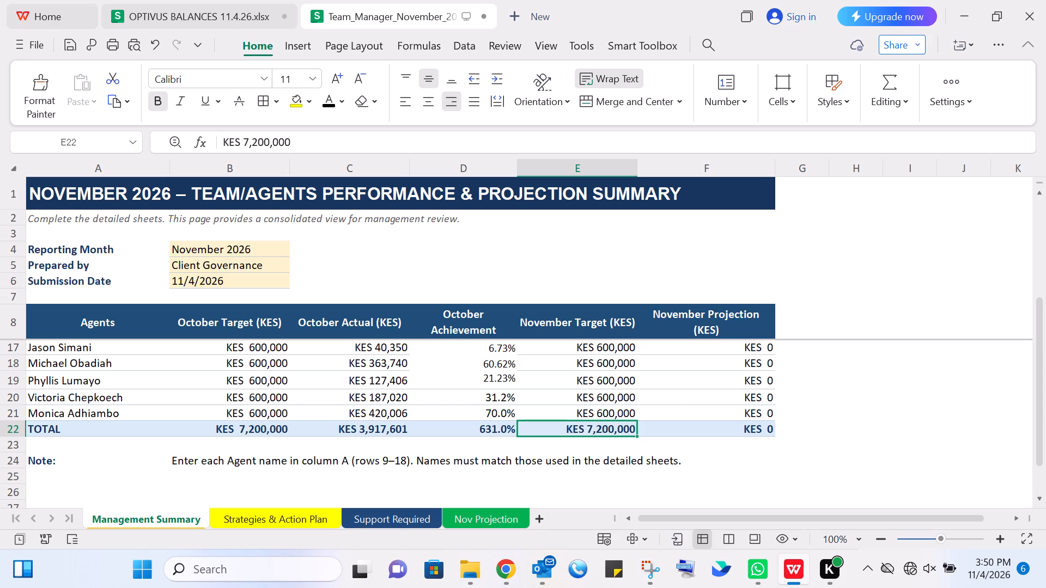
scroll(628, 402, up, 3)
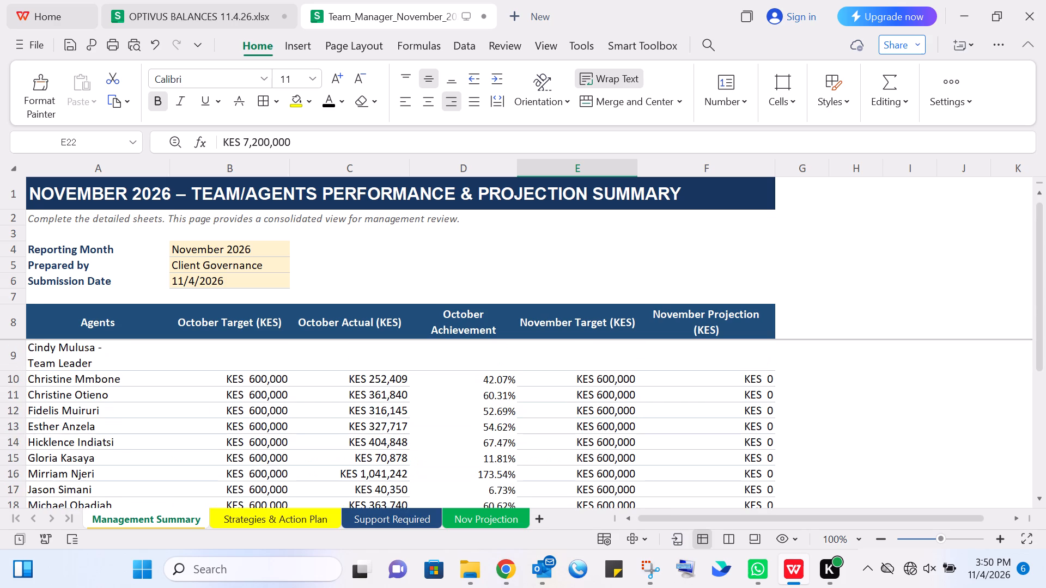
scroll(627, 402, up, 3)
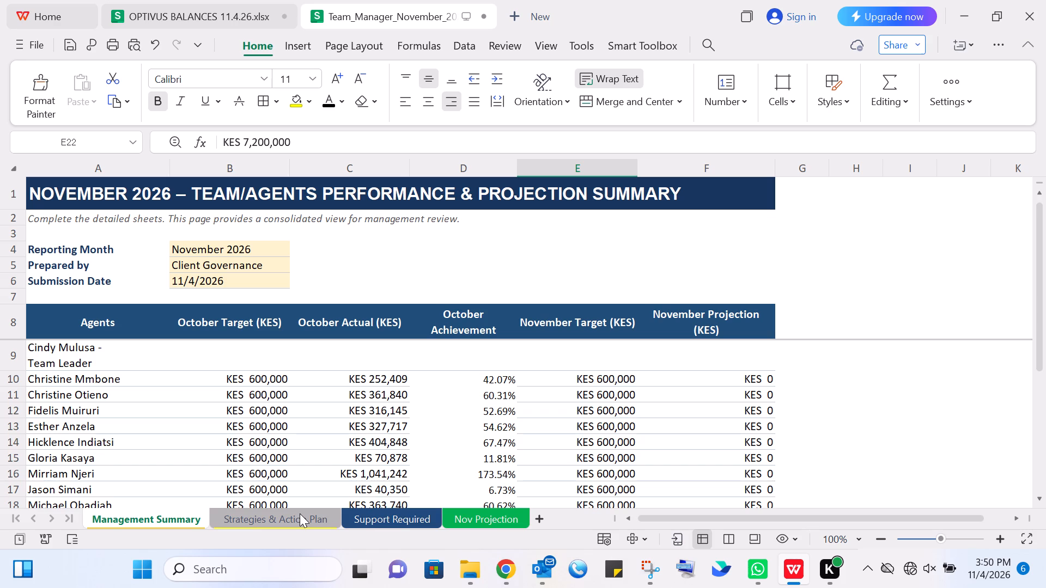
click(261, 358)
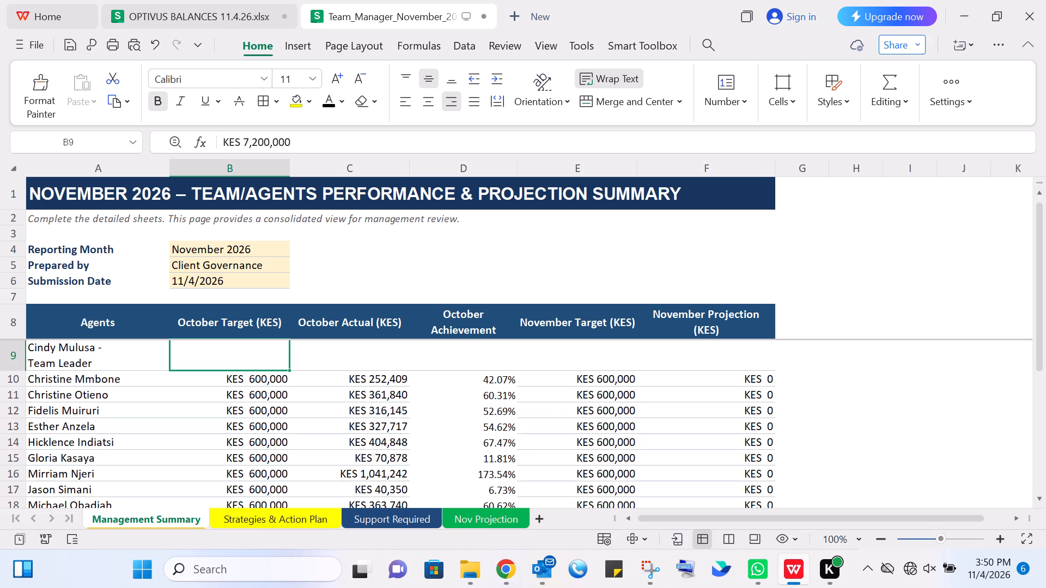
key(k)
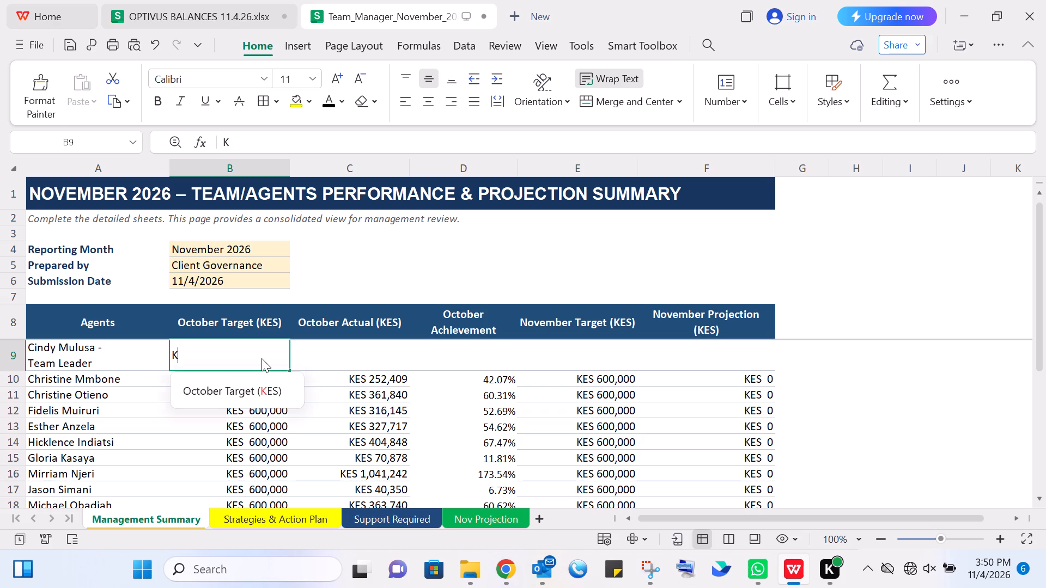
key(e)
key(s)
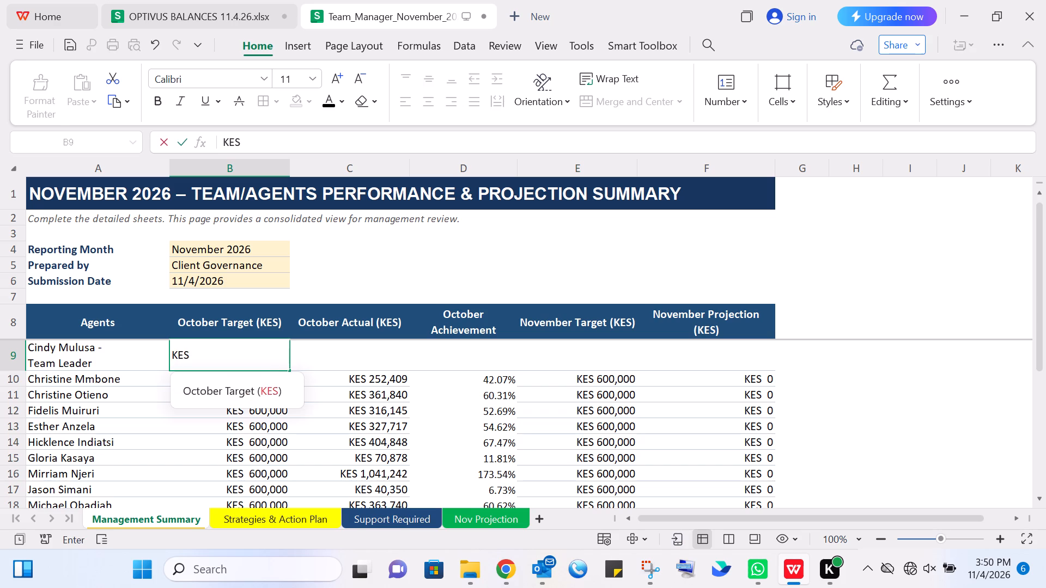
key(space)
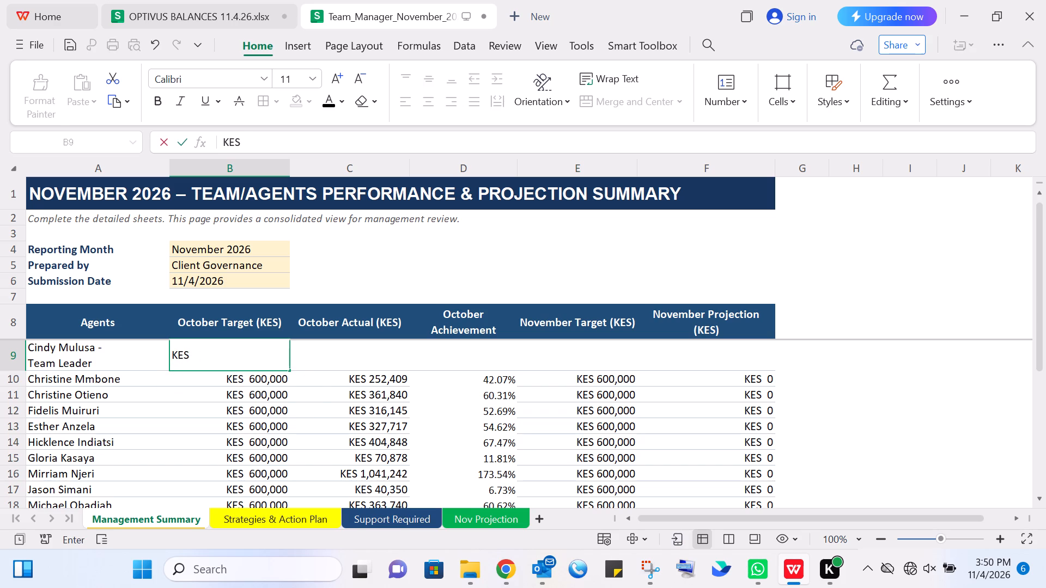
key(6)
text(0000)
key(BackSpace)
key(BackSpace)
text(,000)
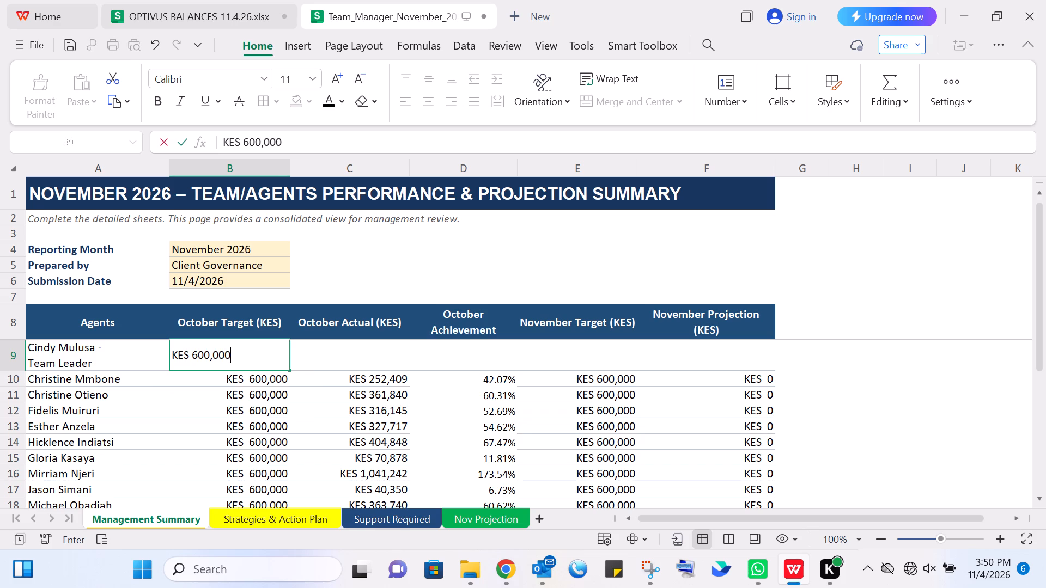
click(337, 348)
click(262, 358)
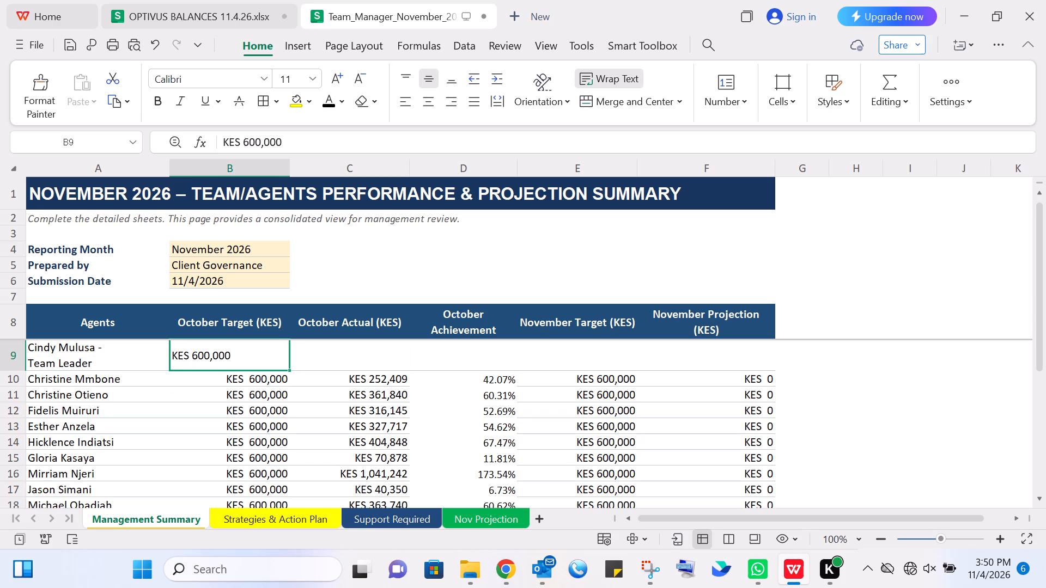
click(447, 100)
Clear the team leader's October Target in B9 so the cell is blank.
click(388, 350)
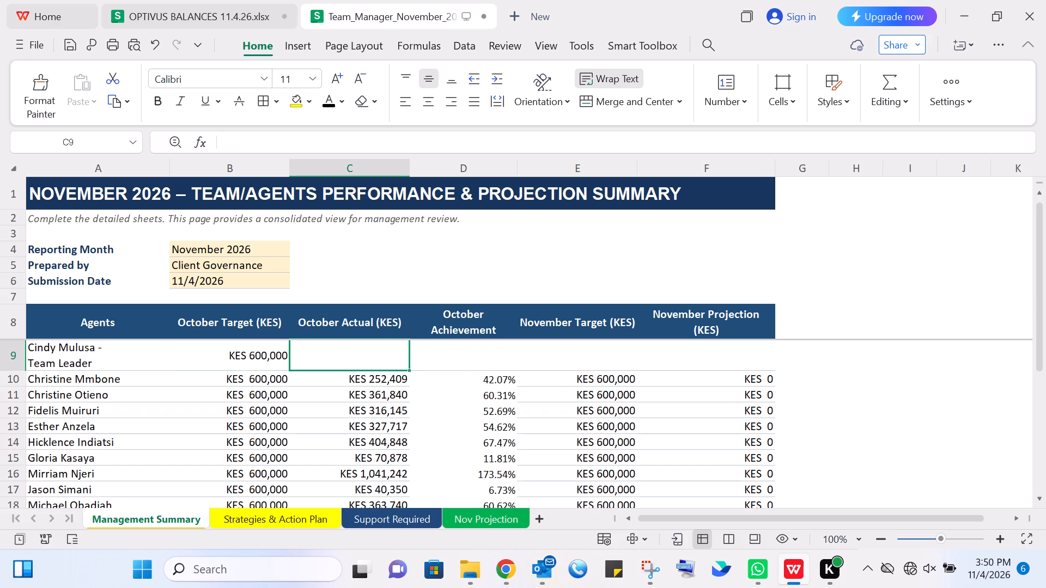
scroll(334, 358, down, 1)
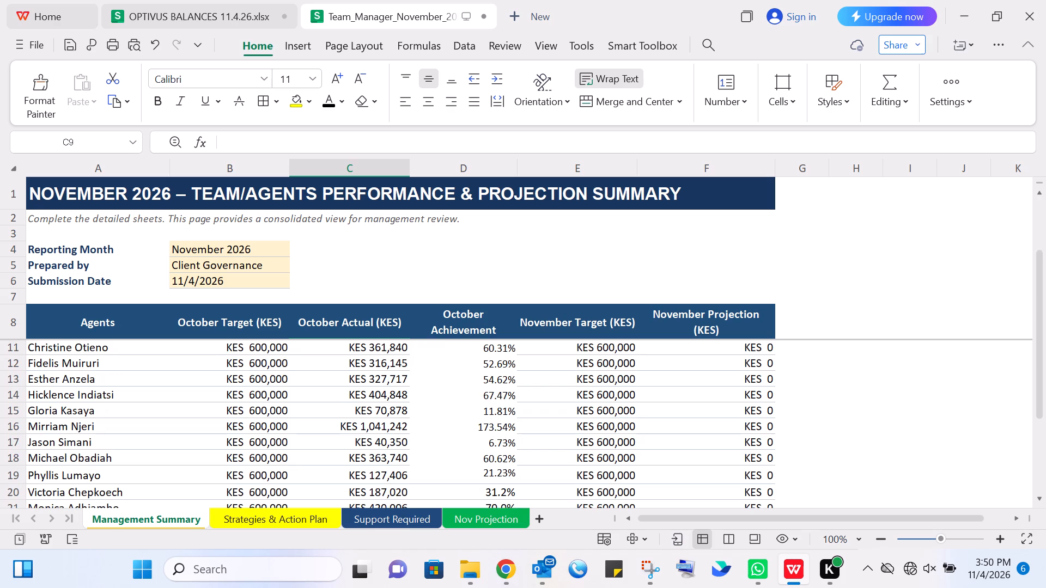
scroll(336, 362, up, 2)
click(267, 353)
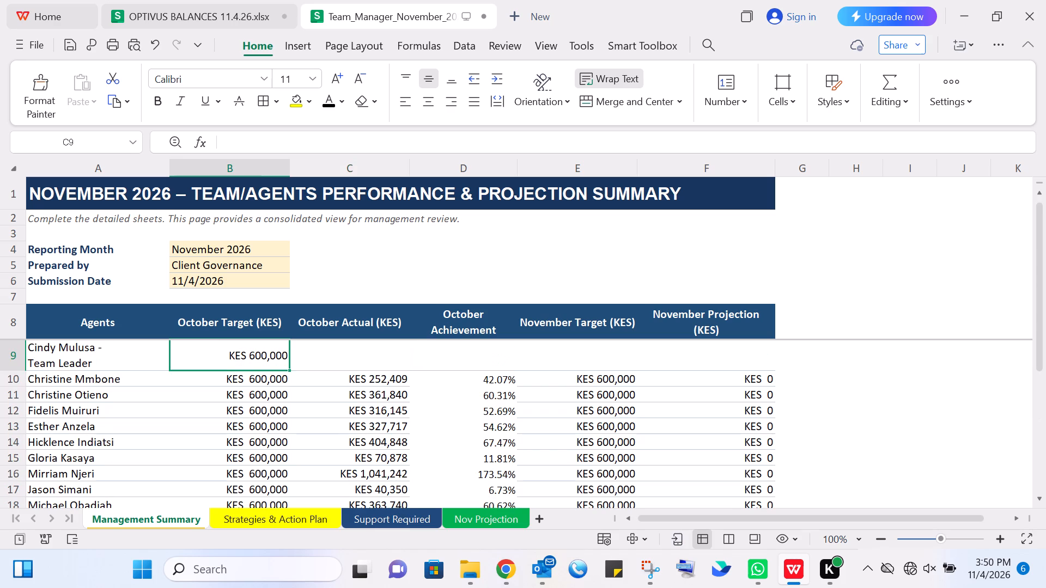
key(BackSpace)
Insert one blank row below row 21, between the last agent and the TOTAL row.
scroll(342, 374, down, 3)
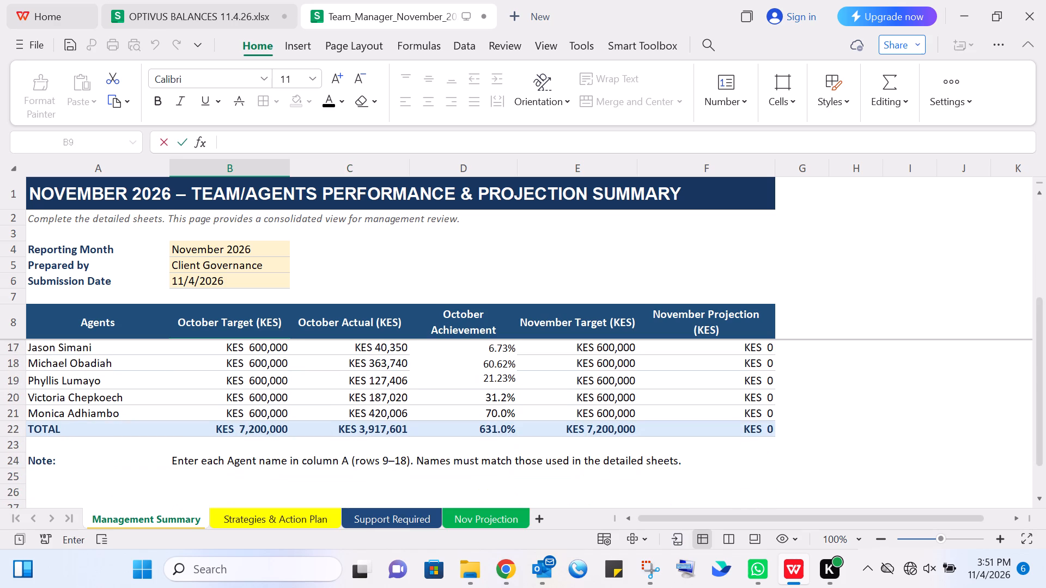
click(10, 414)
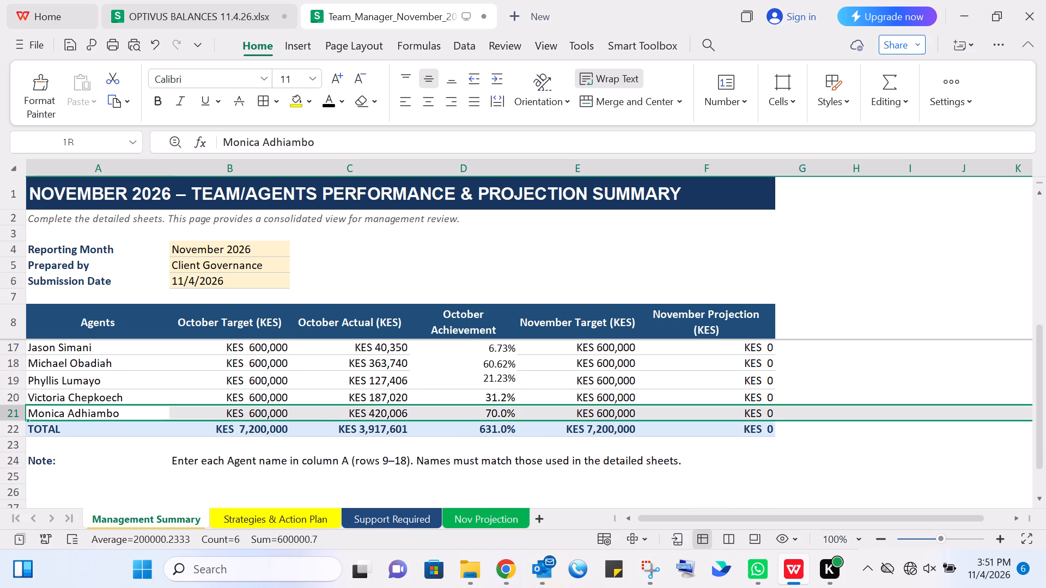
right_click(8, 414)
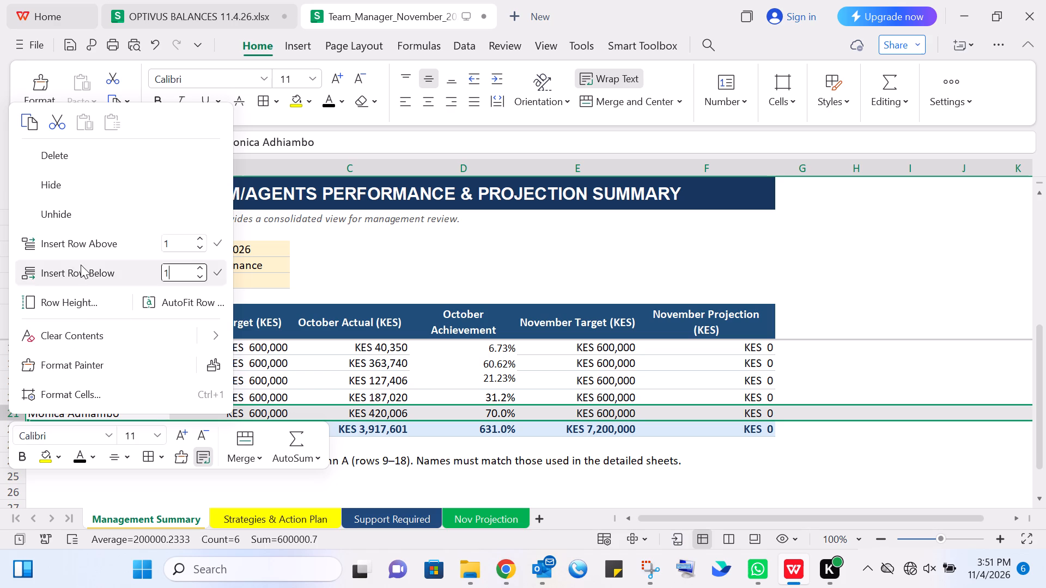
click(95, 271)
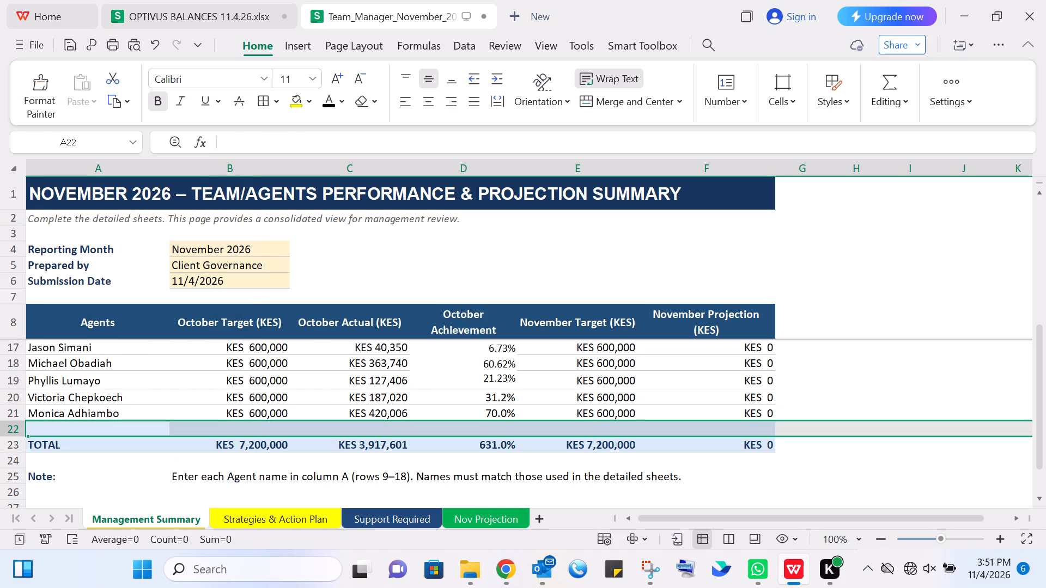
Label the blank row above TOTAL as SMS & EMAILS TM SUPPORT in A22.
click(220, 429)
click(107, 431)
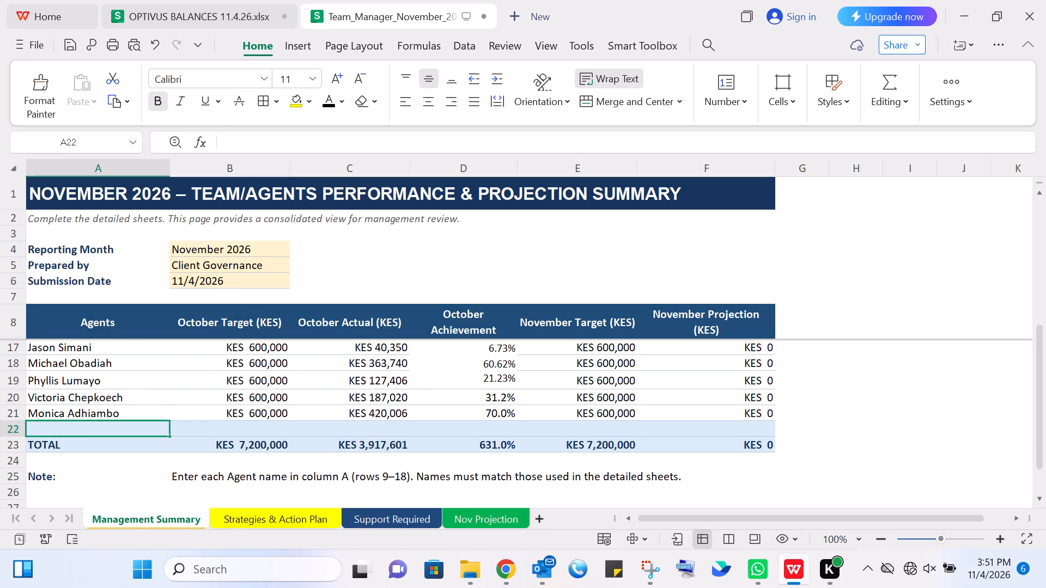
key(s)
text(MS)
key(space)
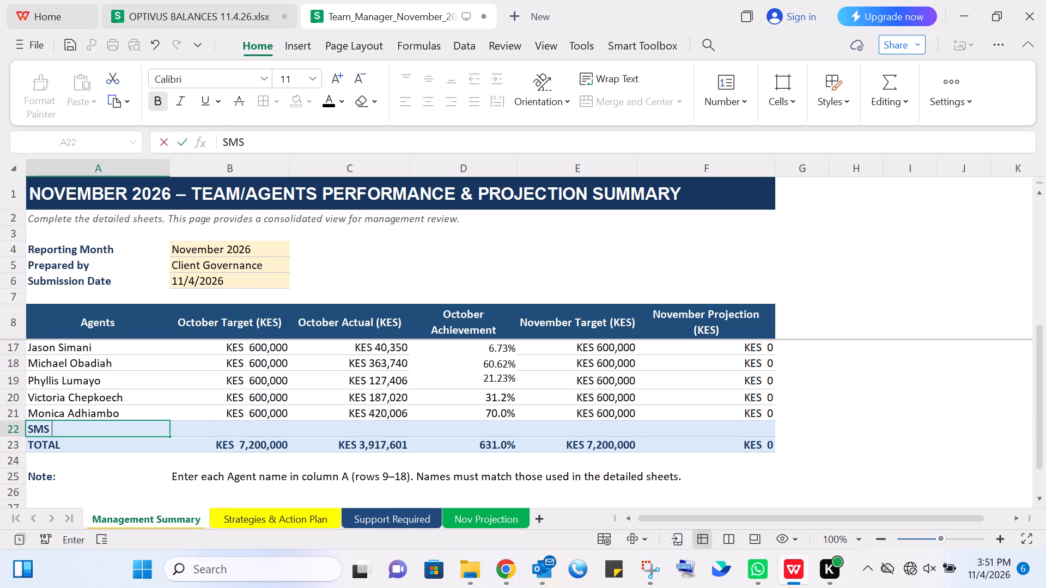
key(shift+asterisk)
key(BackSpace)
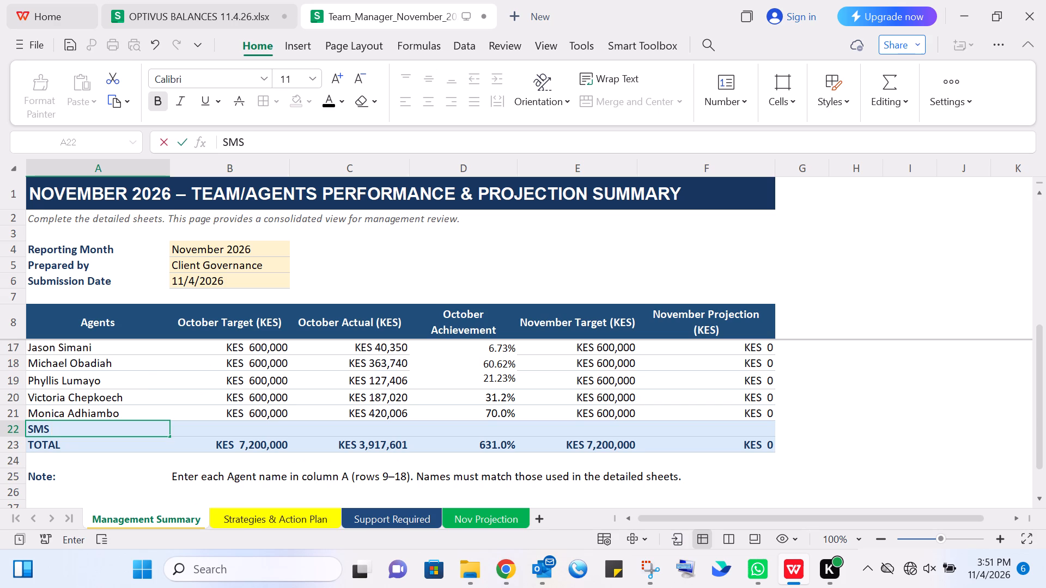
key(shift+ampersand)
key(space)
text(EMAILS)
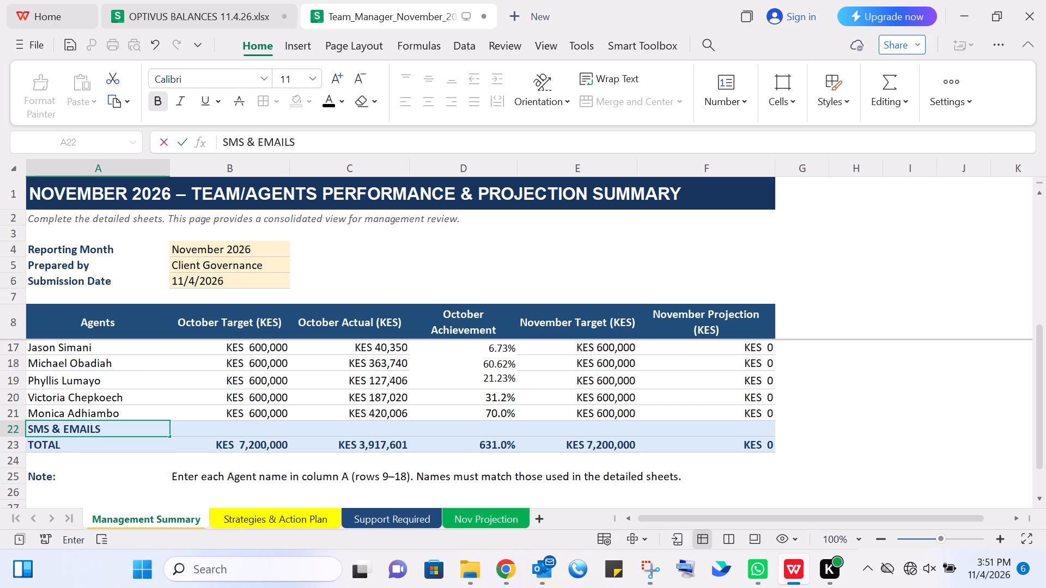
key(space)
text(TM SUPPORT)
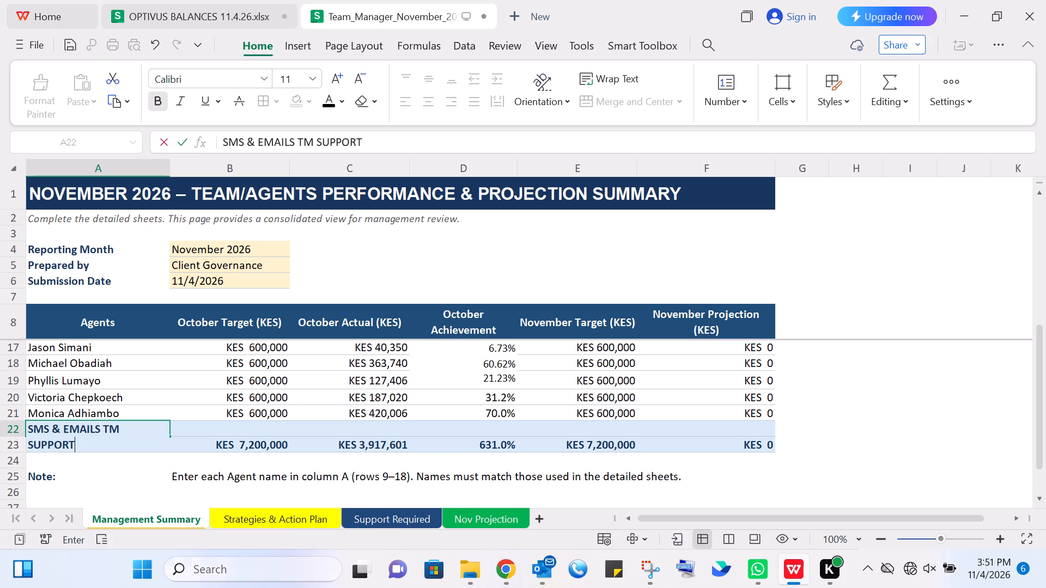
click(144, 469)
click(135, 430)
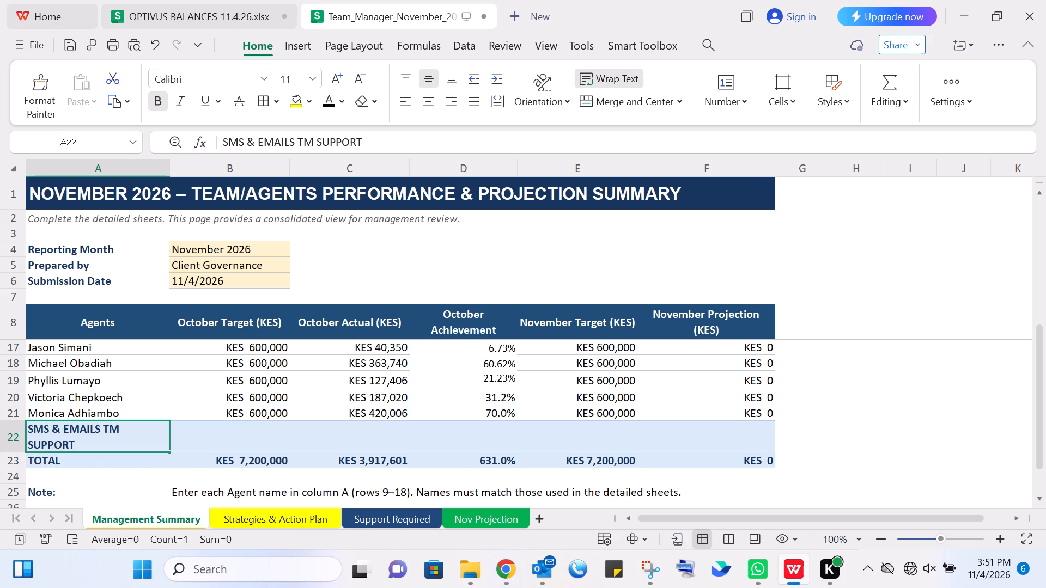
Enter KES 600,000 as the October Target of the SMS & EMAILS TM SUPPORT row in B22 and right-align it.
click(244, 434)
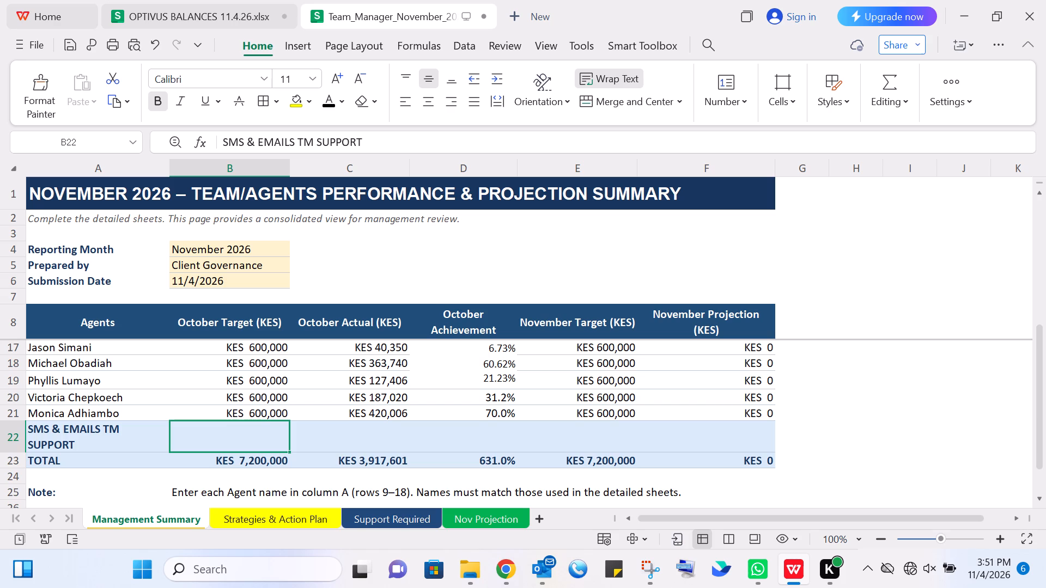
key(k)
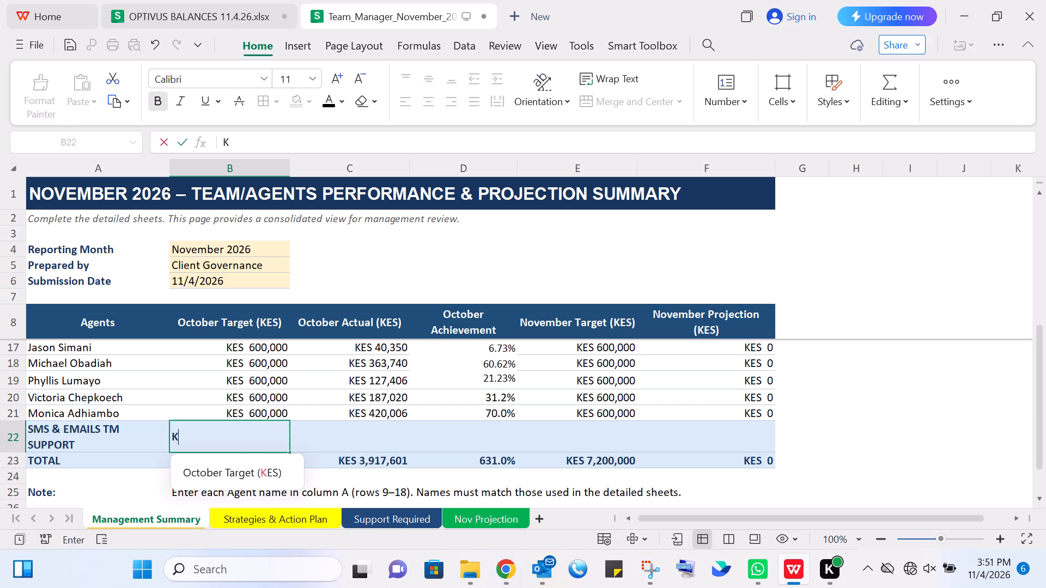
text(ES 600,00)
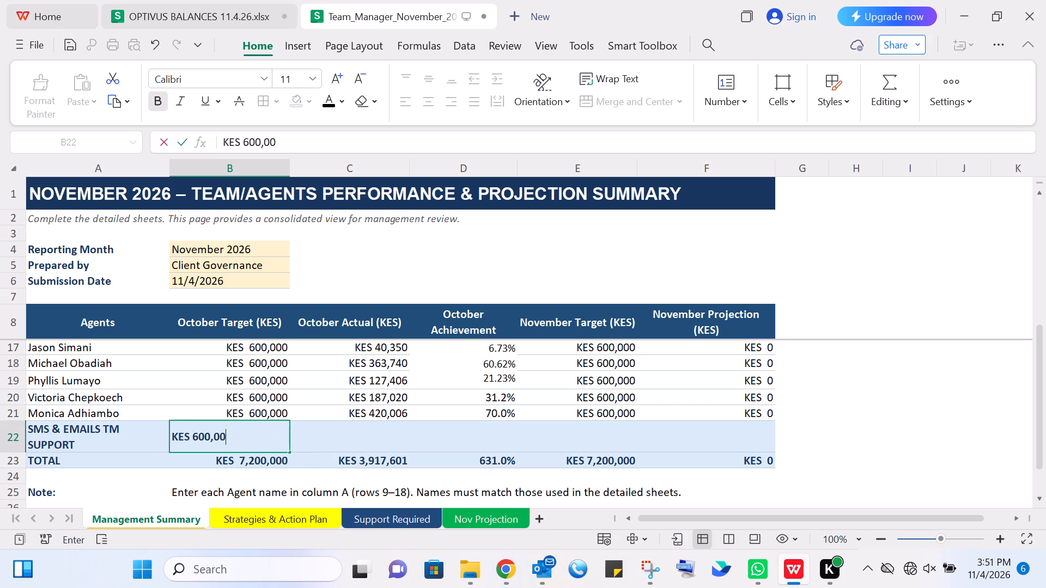
key(0)
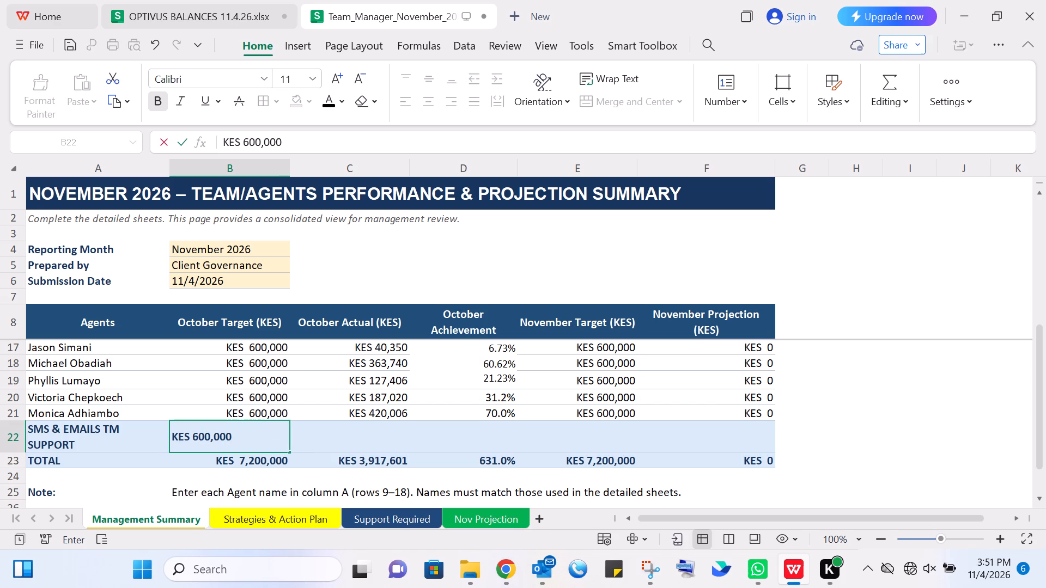
click(360, 435)
click(269, 436)
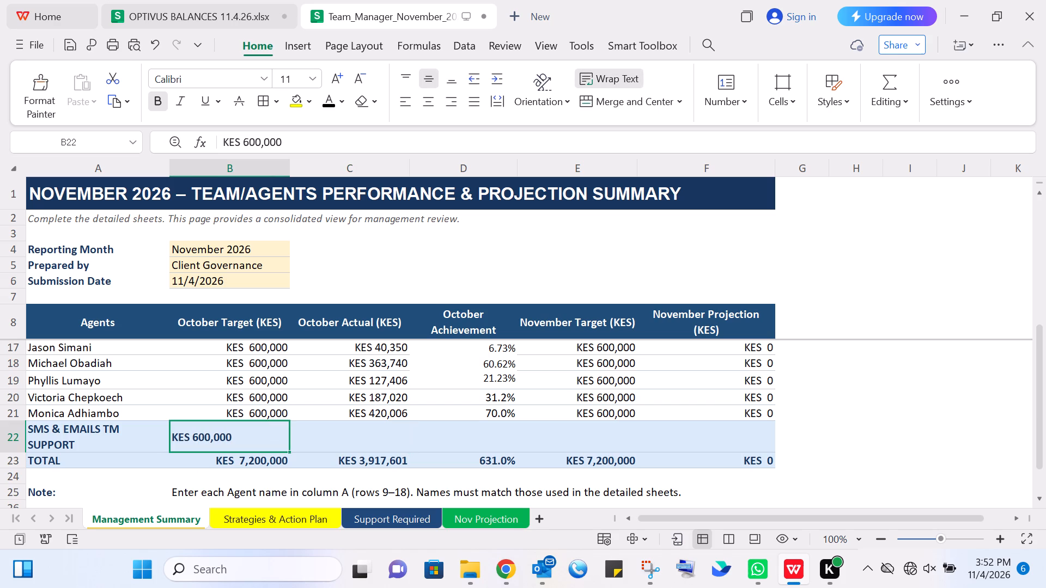
click(448, 101)
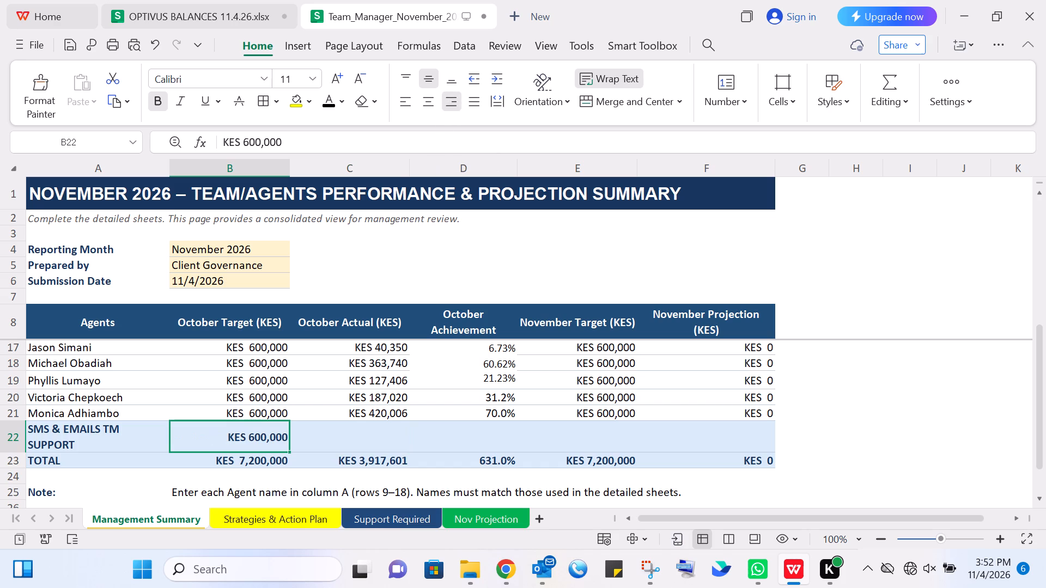
click(375, 436)
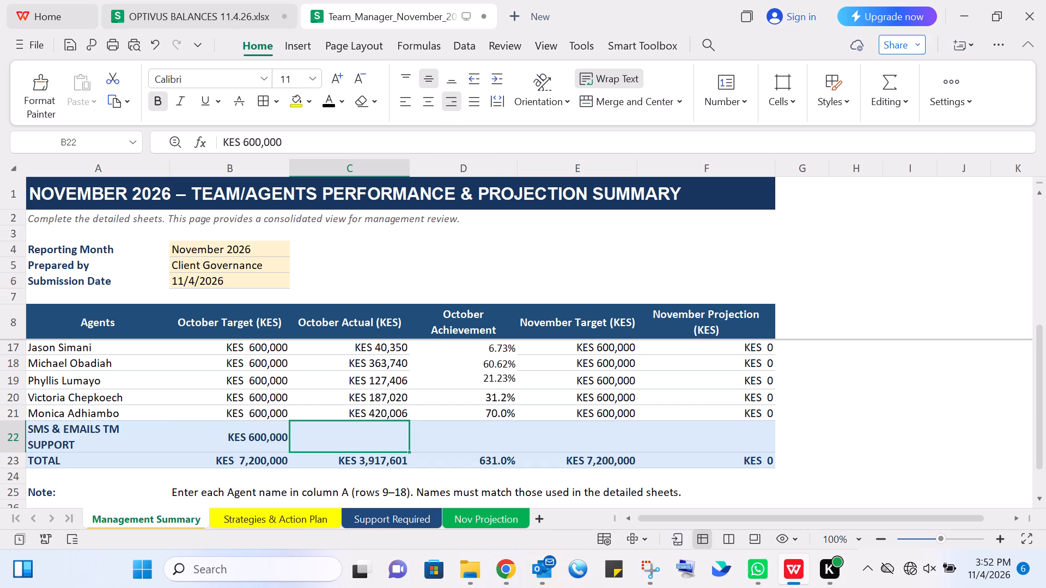
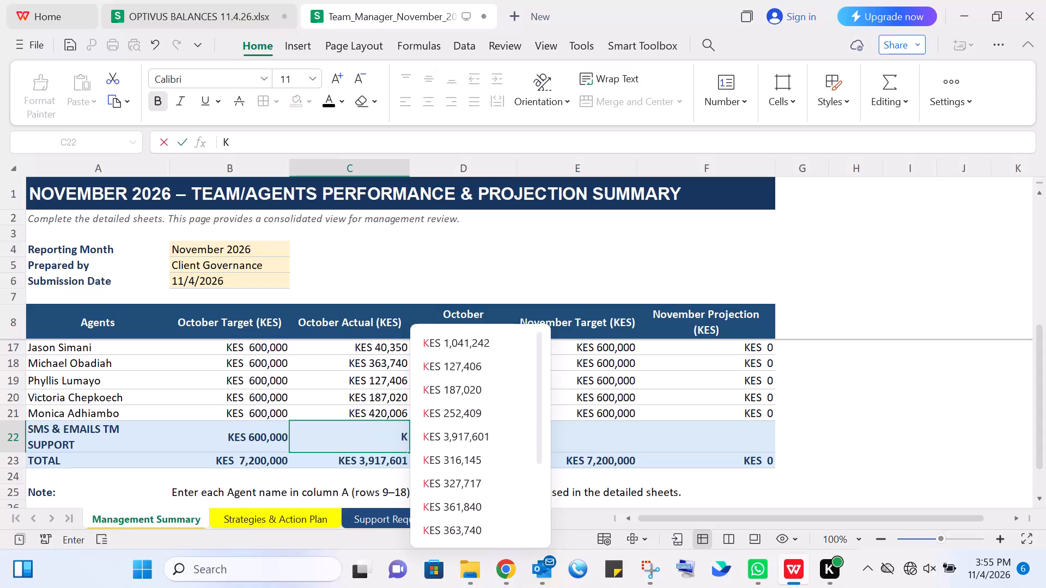
Enter KES 2,521,486 as the October Actual of the SMS & EMAILS TM SUPPORT row in C22.
key(space)
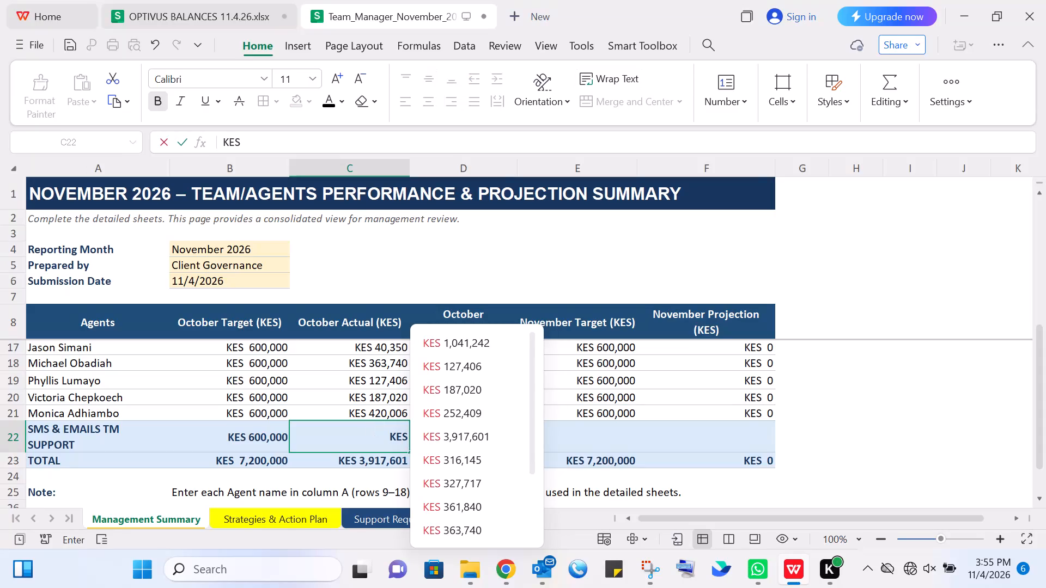
key(2)
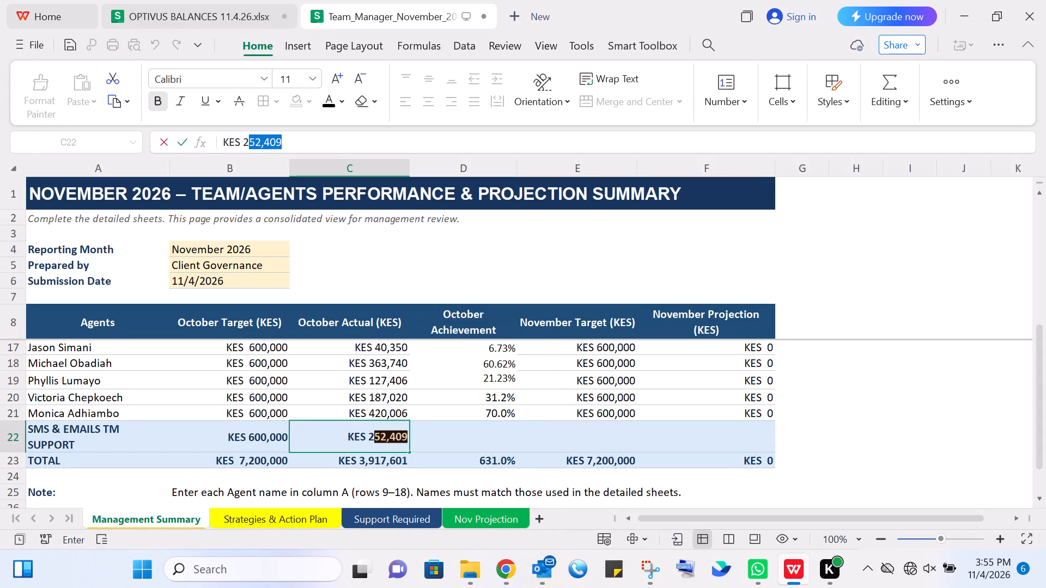
text(,5)
text(21)
key(comma)
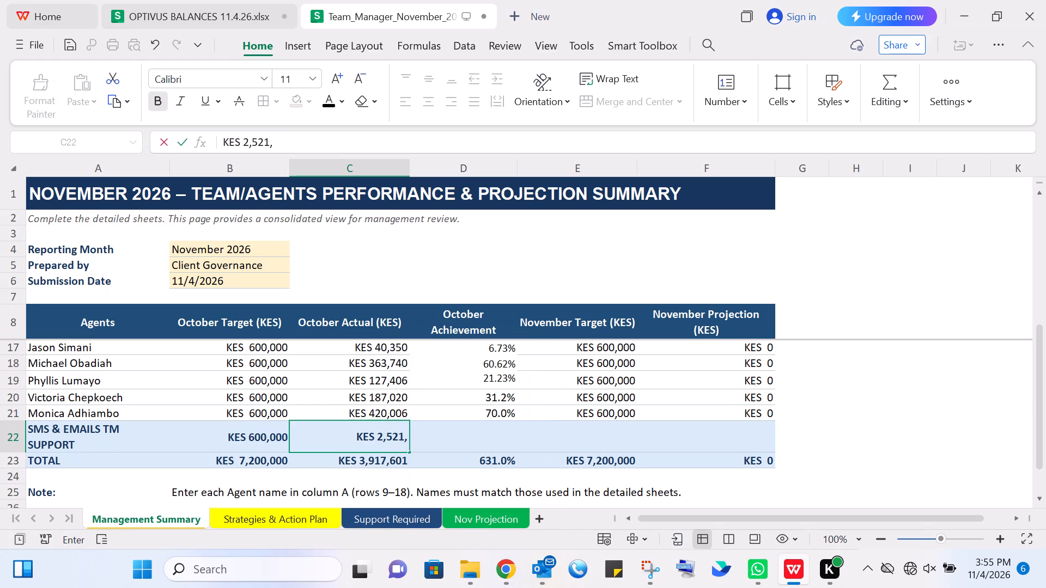
text(486)
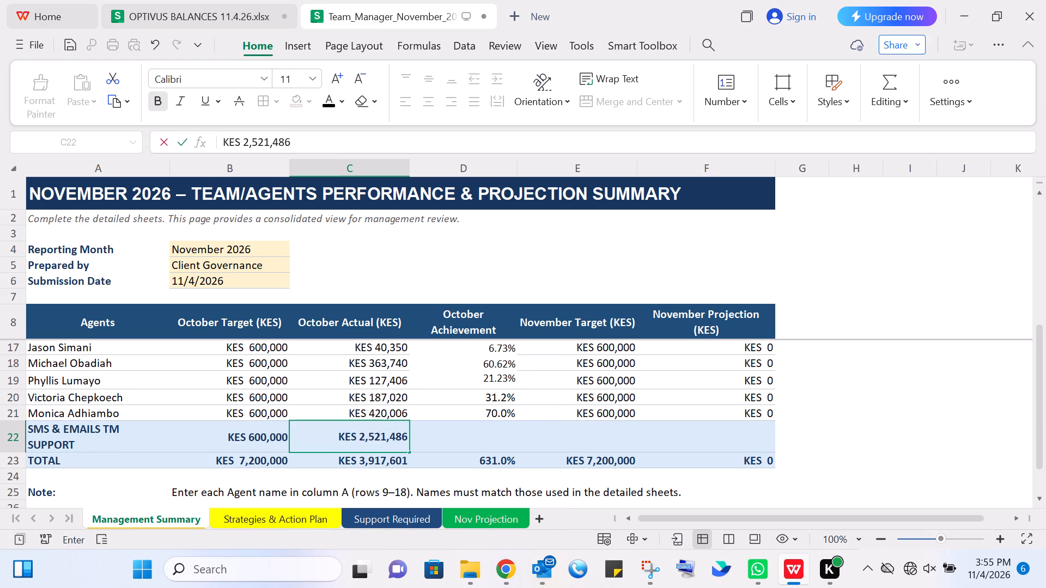
click(496, 438)
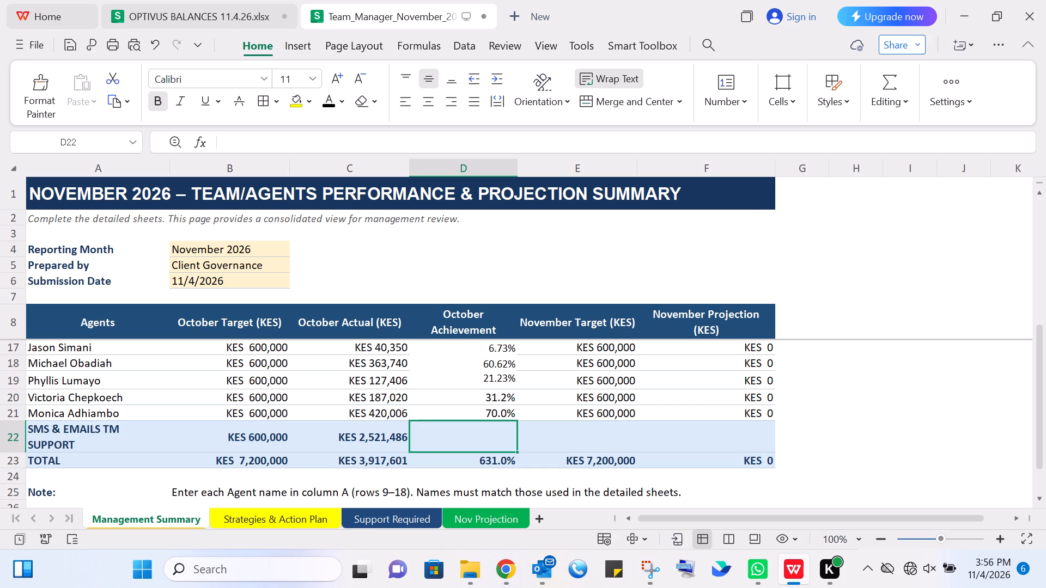
Copy the October Actual figure of the SMS & EMAILS TM SUPPORT row from C22.
click(393, 430)
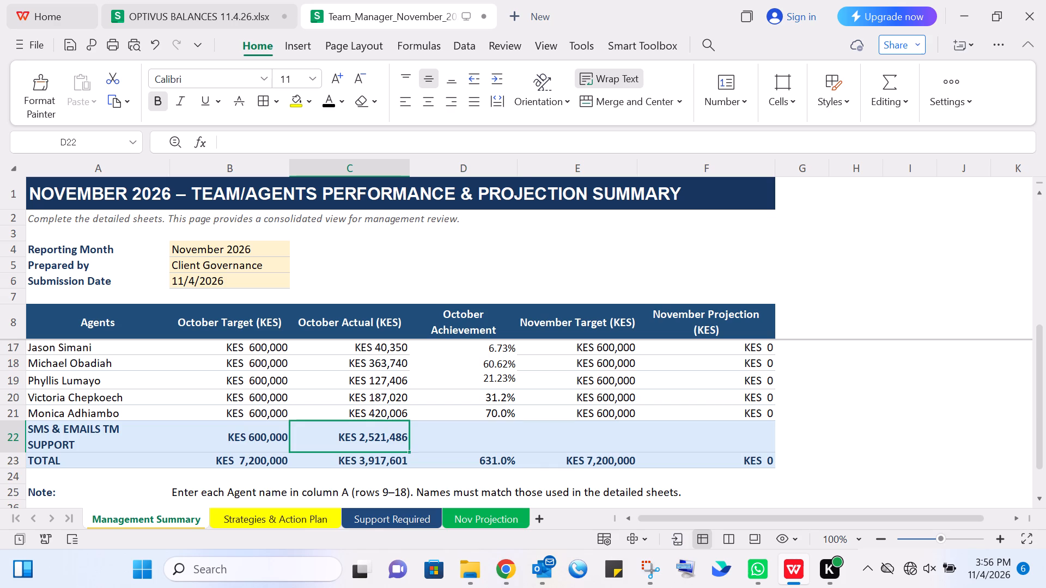
click(434, 427)
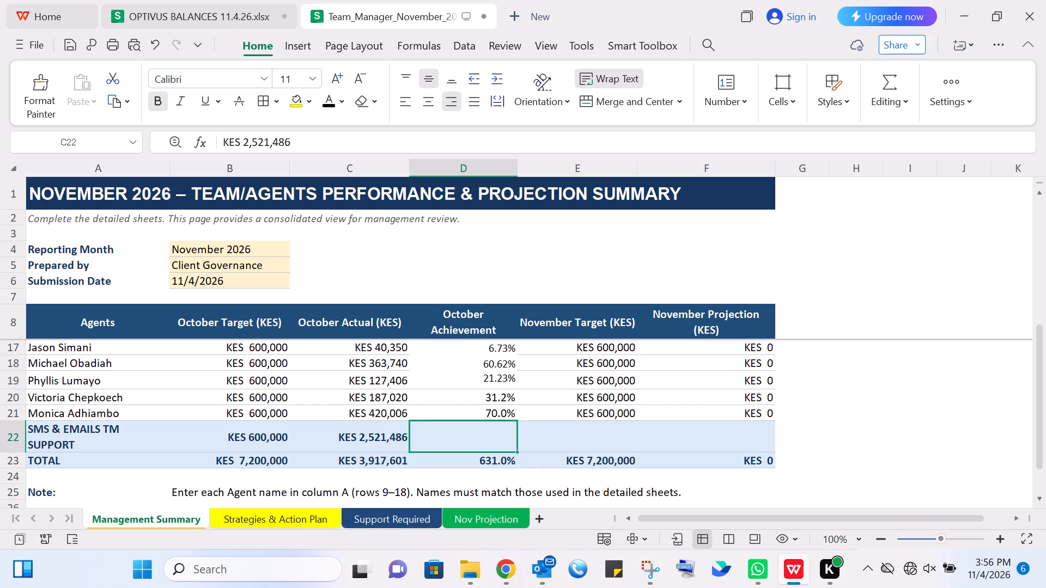
click(370, 438)
right_click(370, 438)
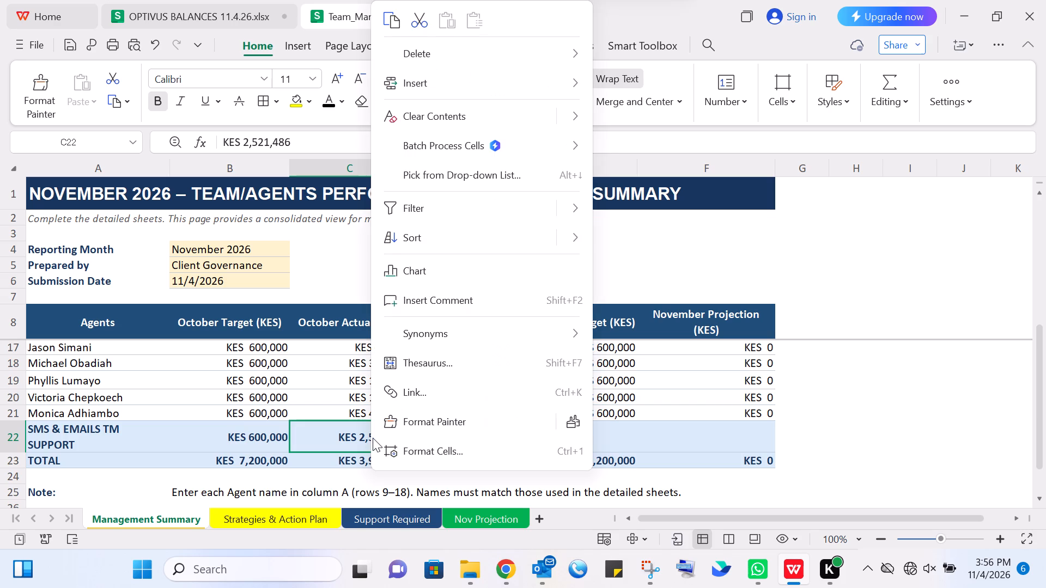
click(391, 19)
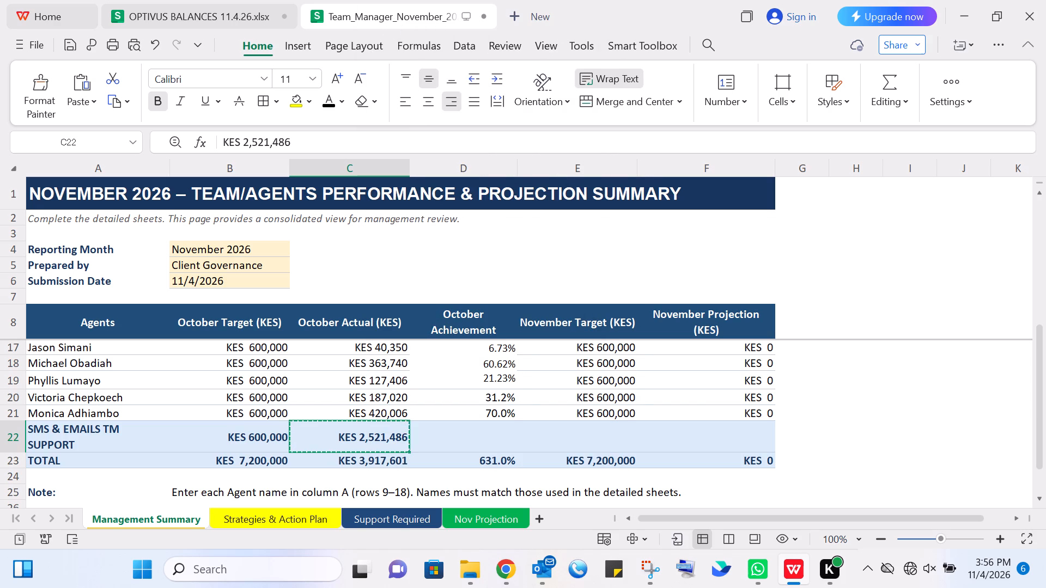
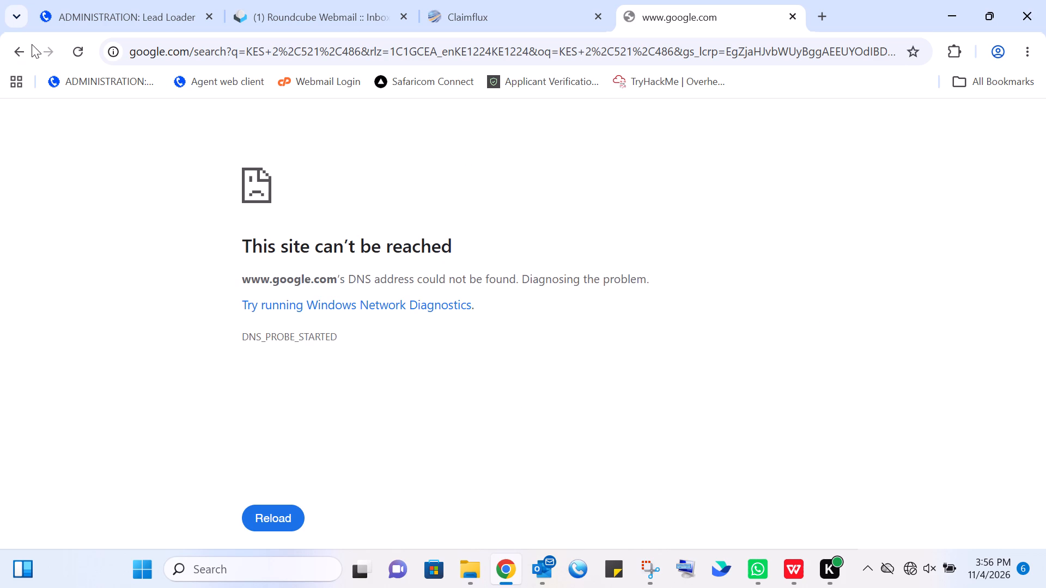
Try to reload the Google search page for KES 2,521,486.
click(74, 47)
click(74, 48)
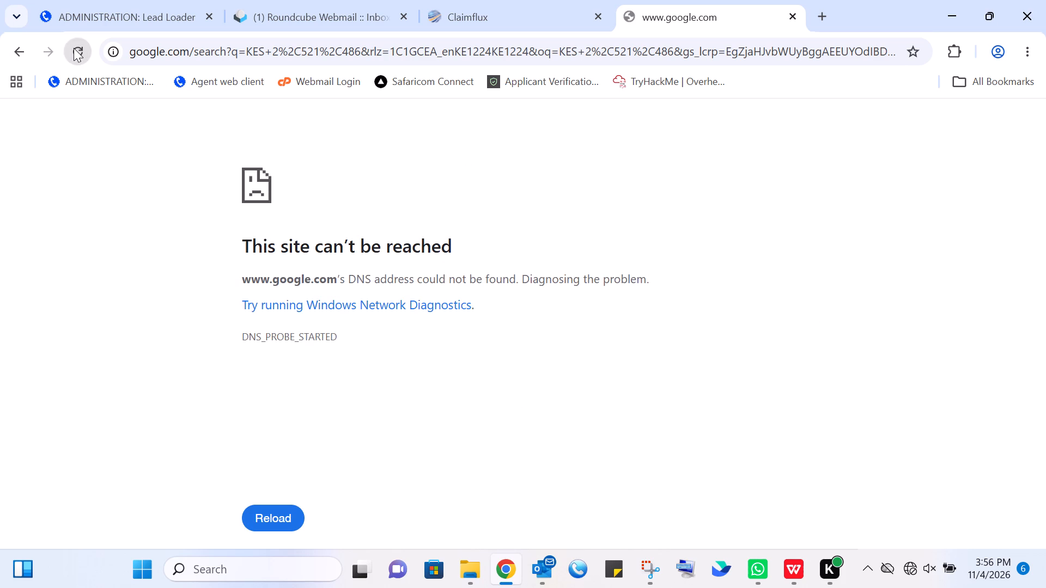
click(74, 48)
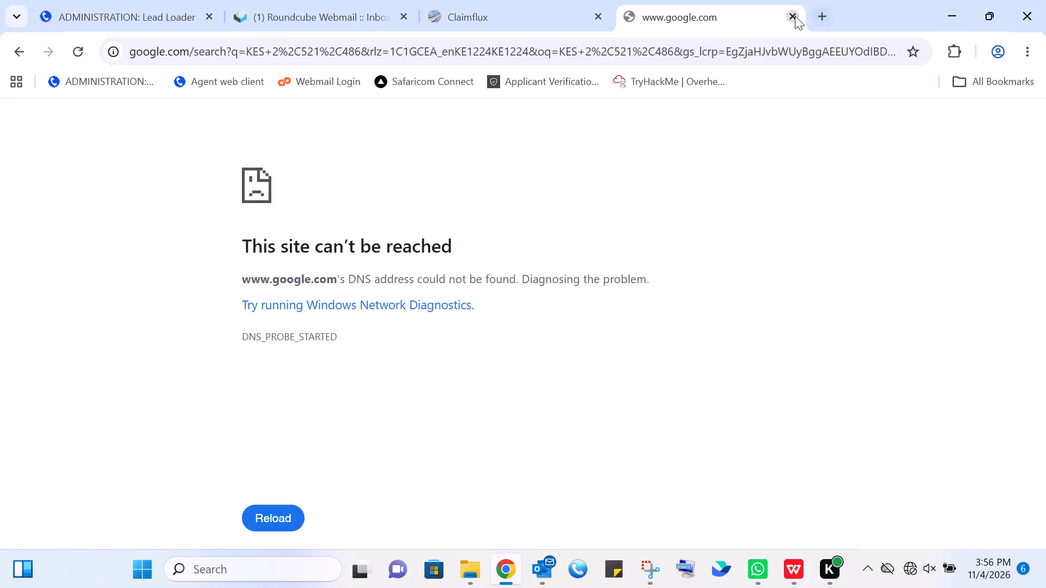
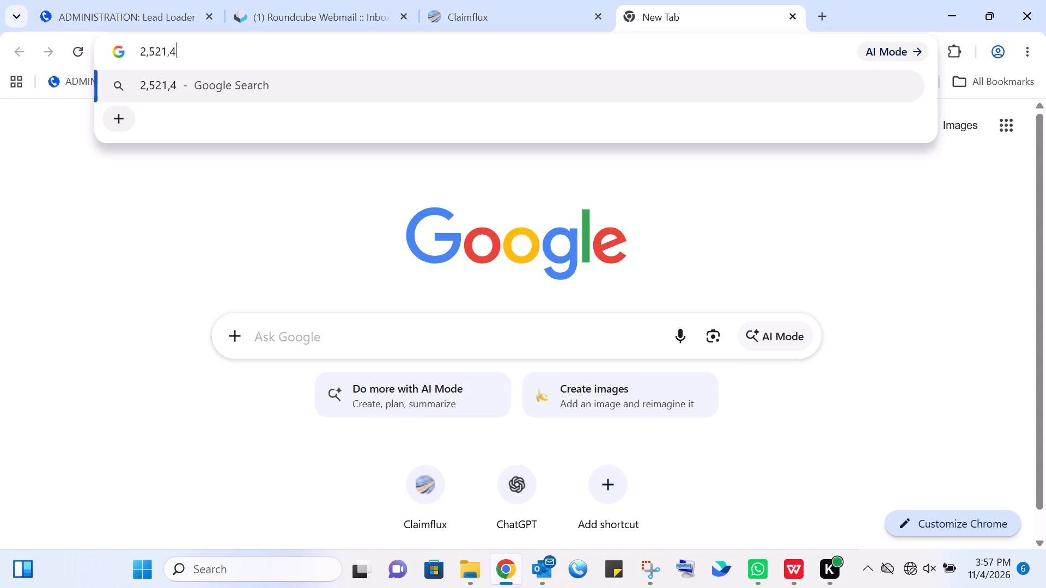
Search the web for 2,521,486/600,000 expressed as a percentage.
text(6)
key(slash)
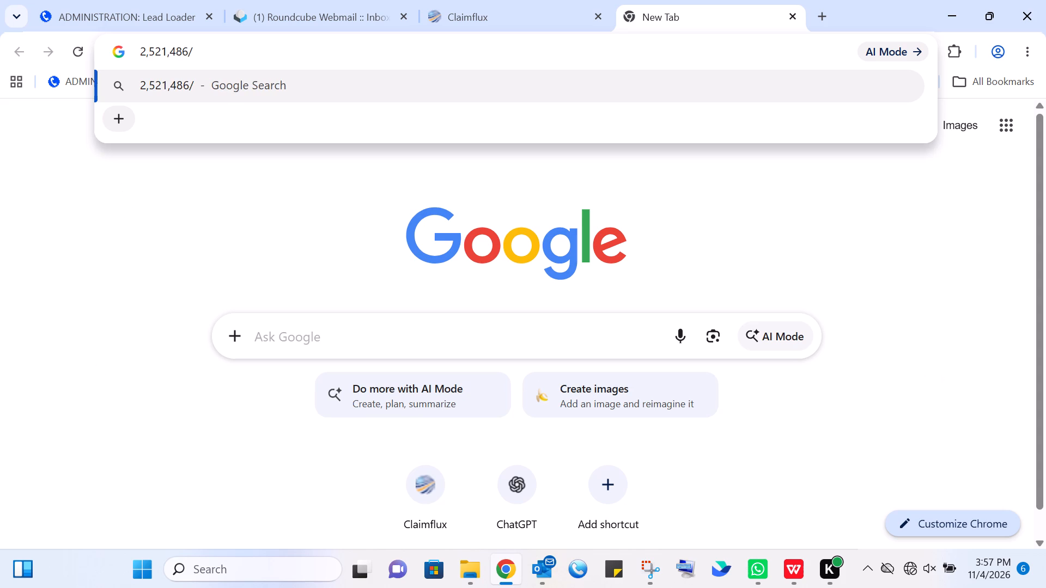
text(600,000 IN)
key(space)
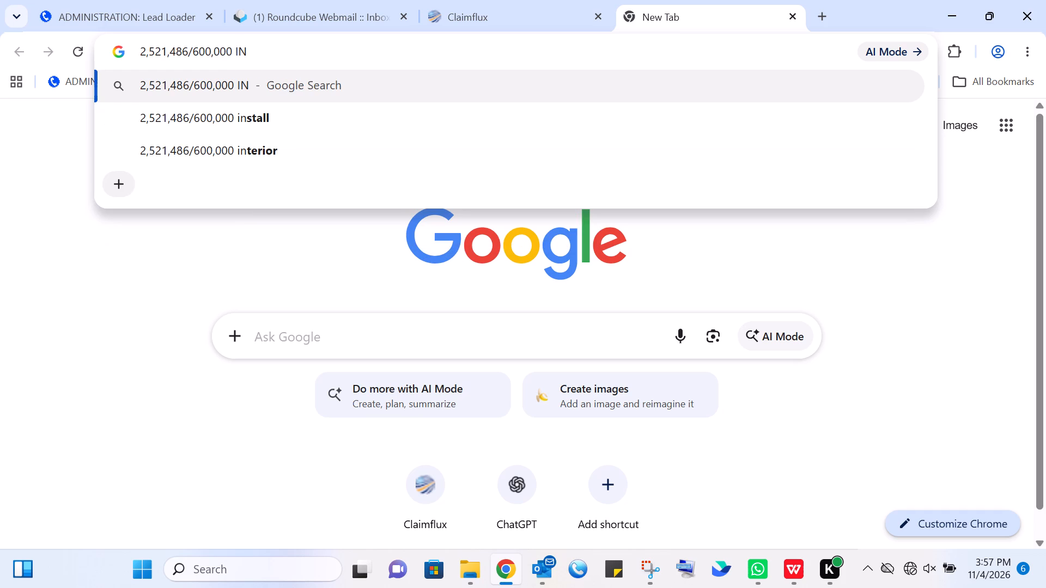
key(shift+asterisk)
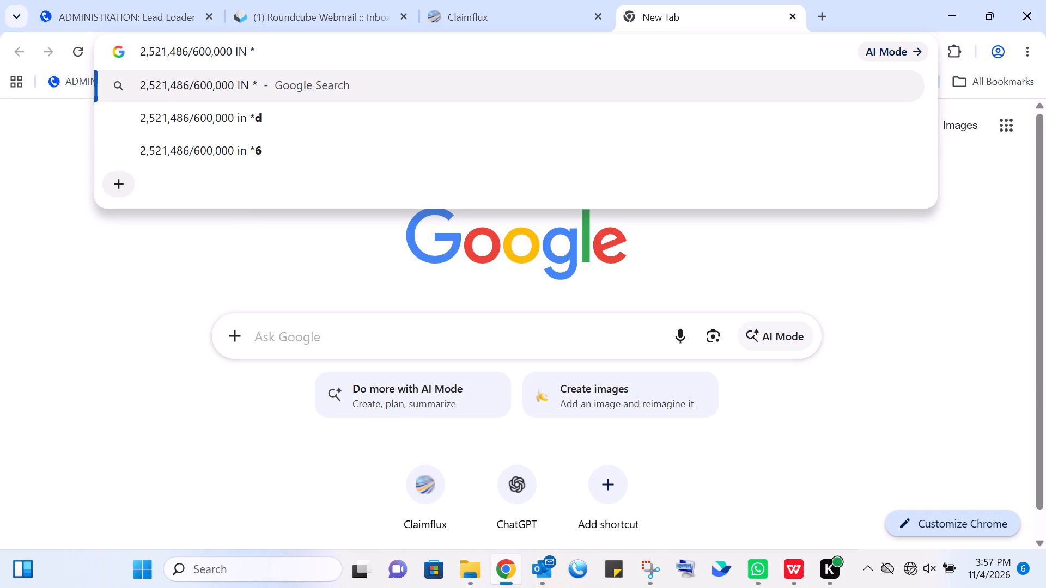
Search the web for 2,521,486/600,000 in percentage.
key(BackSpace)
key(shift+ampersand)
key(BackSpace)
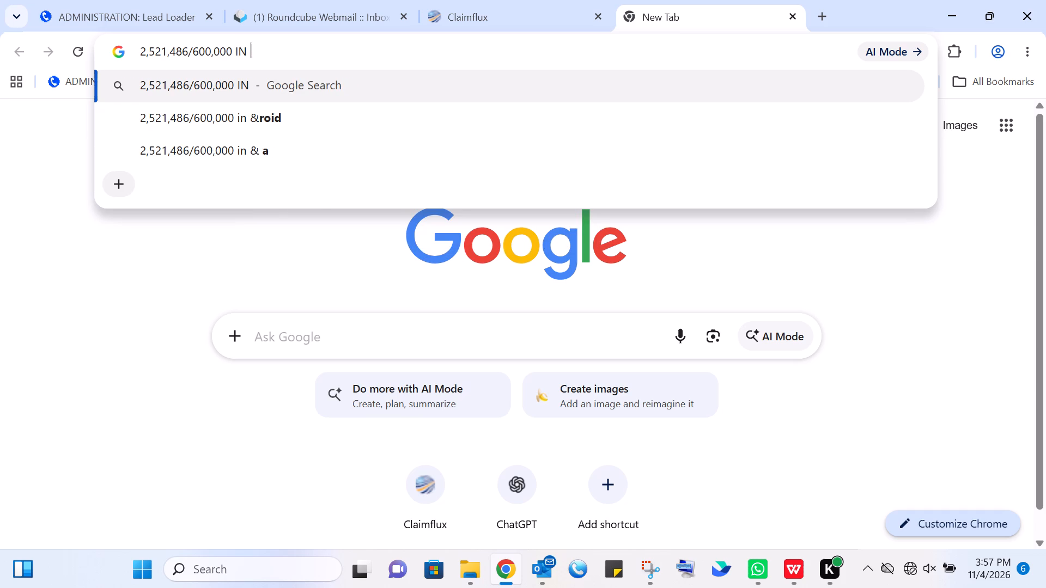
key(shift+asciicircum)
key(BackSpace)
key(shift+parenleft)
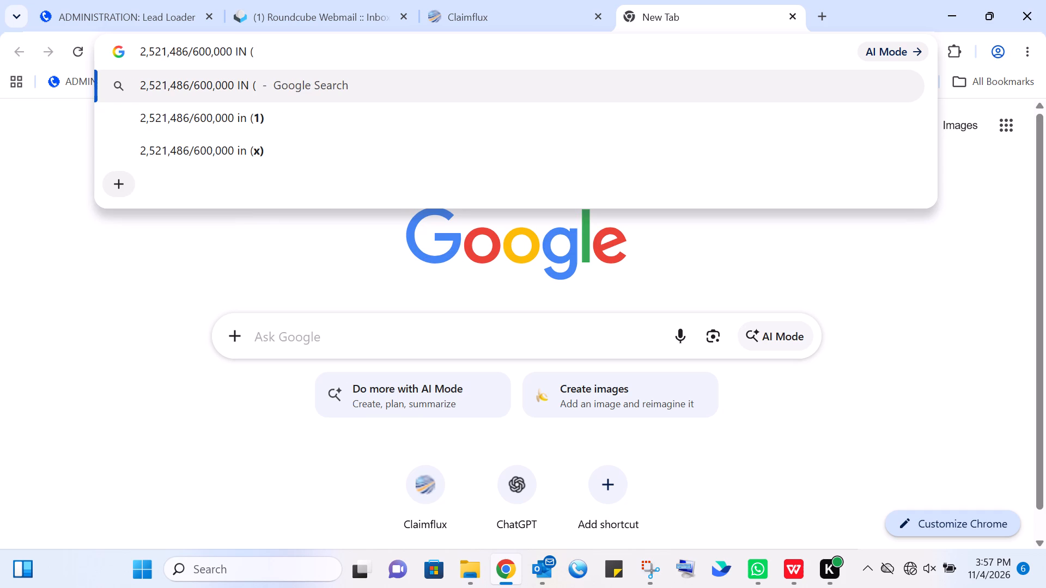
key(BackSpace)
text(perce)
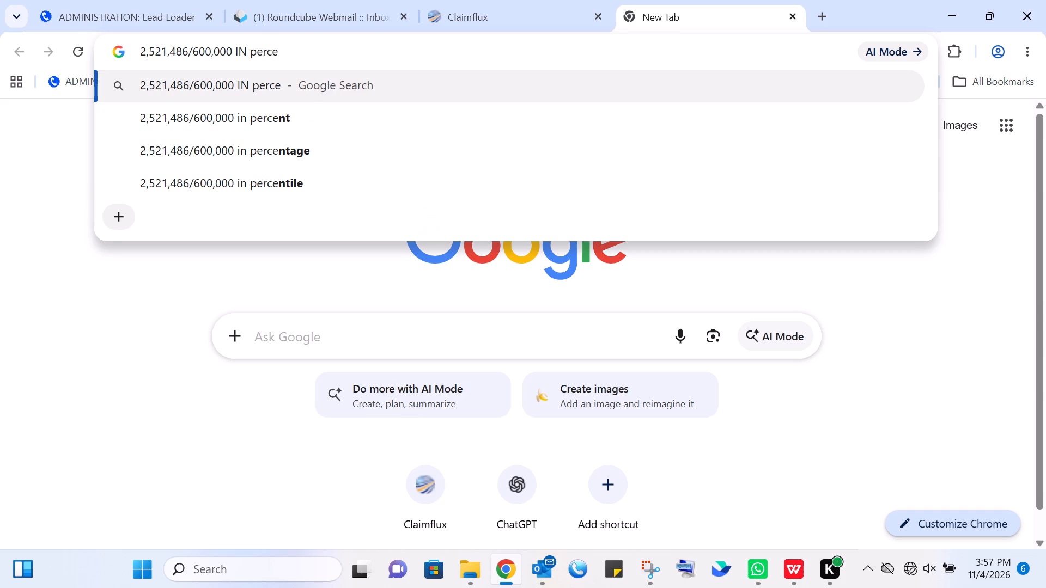
click(416, 161)
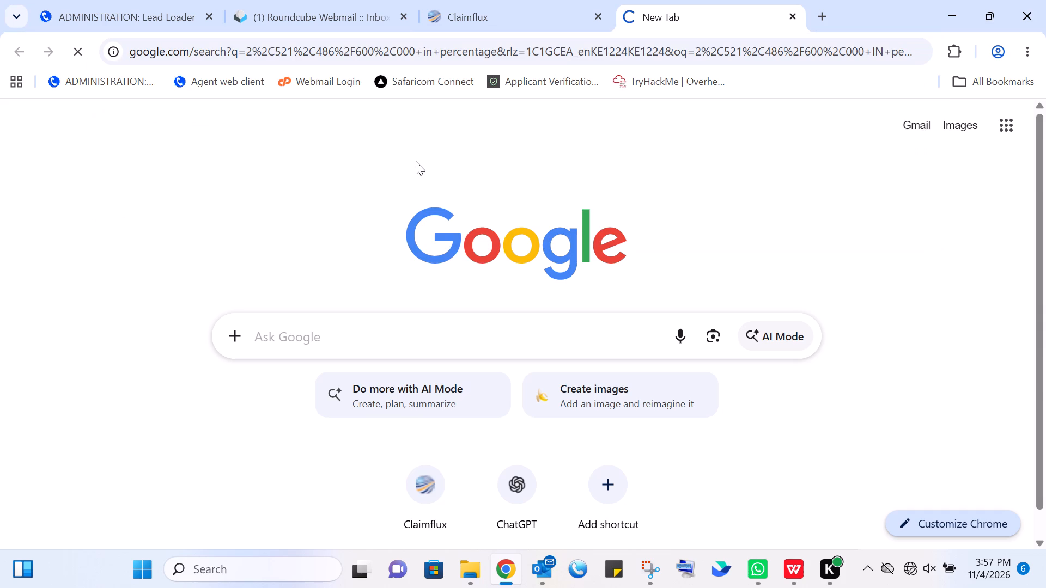
Connect the computer to the StarTrek Wi-Fi network and return to the search results.
click(907, 572)
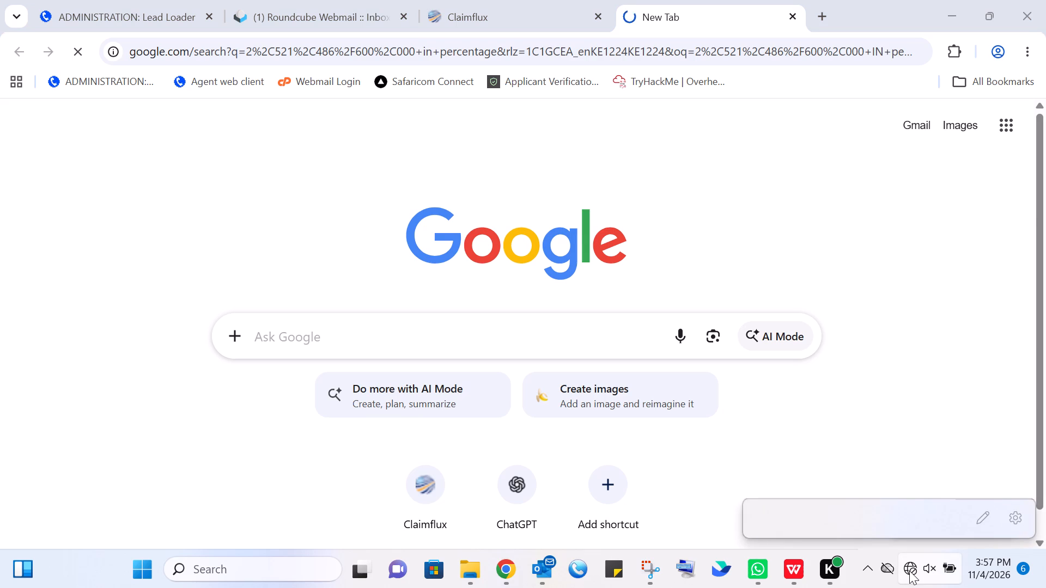
click(815, 254)
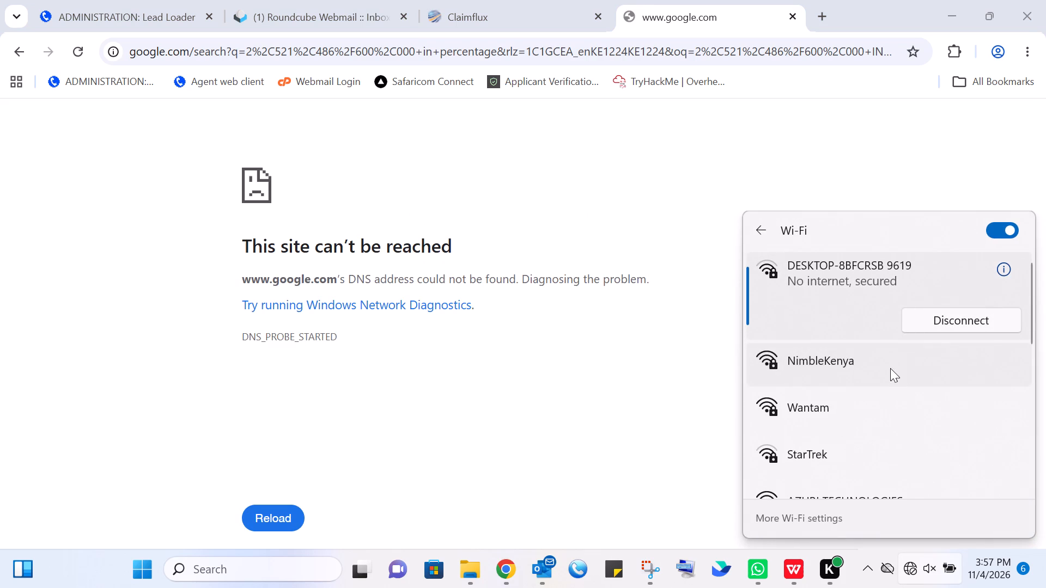
click(883, 442)
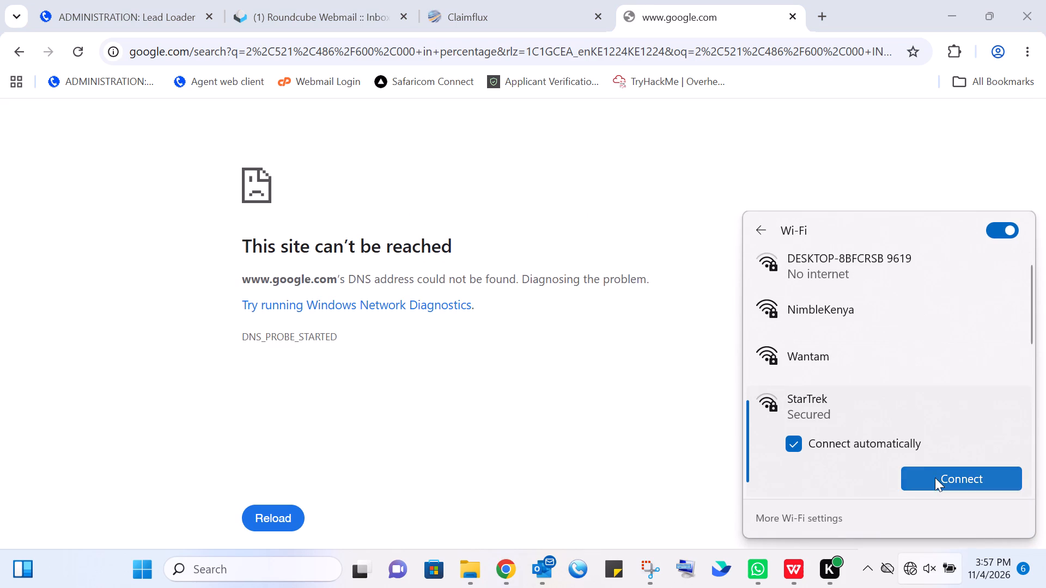
click(937, 480)
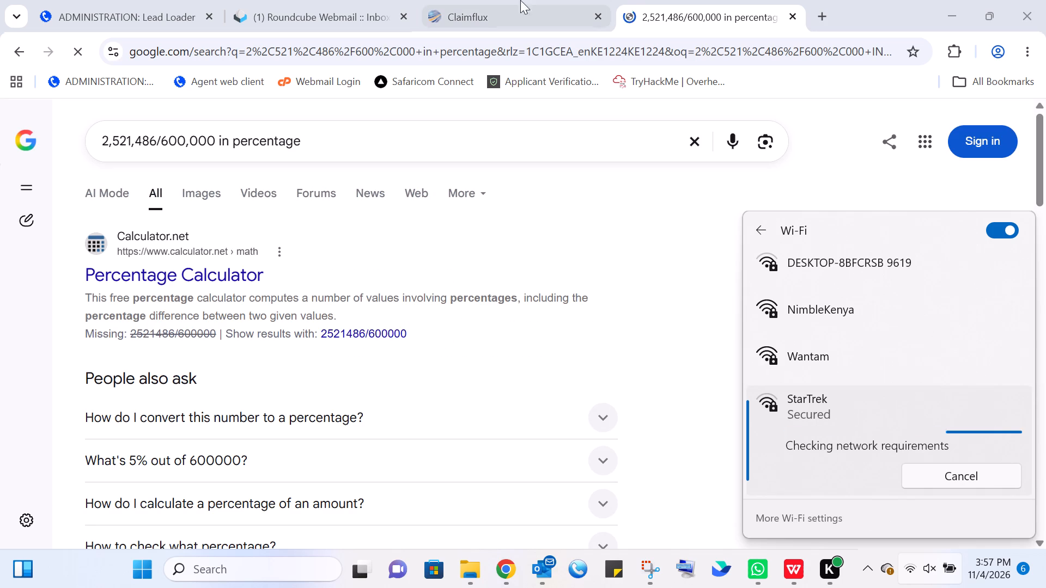
click(549, 229)
Look through the search results and open the Calculator.net Percentage Calculator.
scroll(555, 225, down, 3)
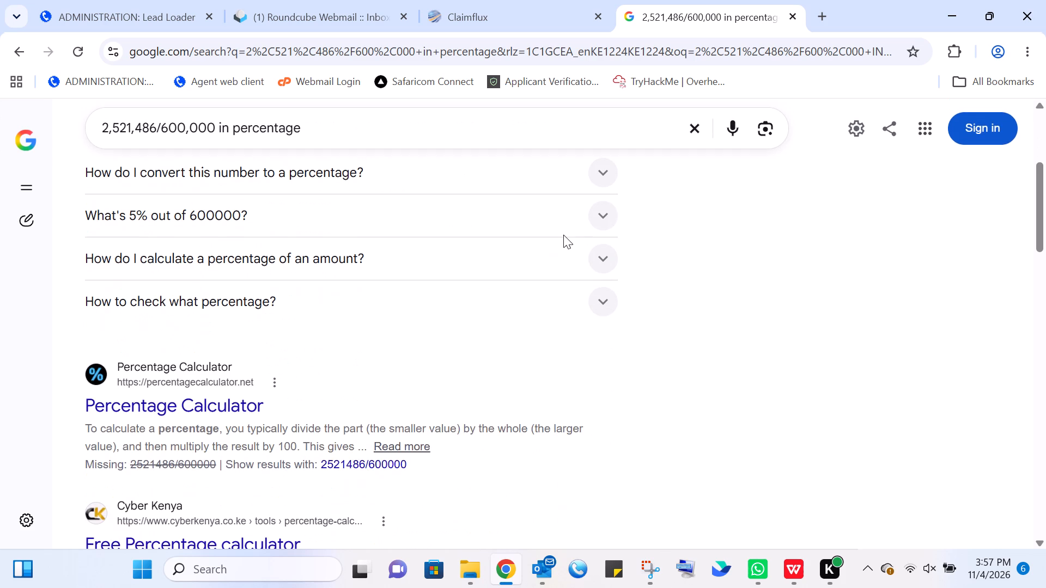
scroll(563, 235, up, 3)
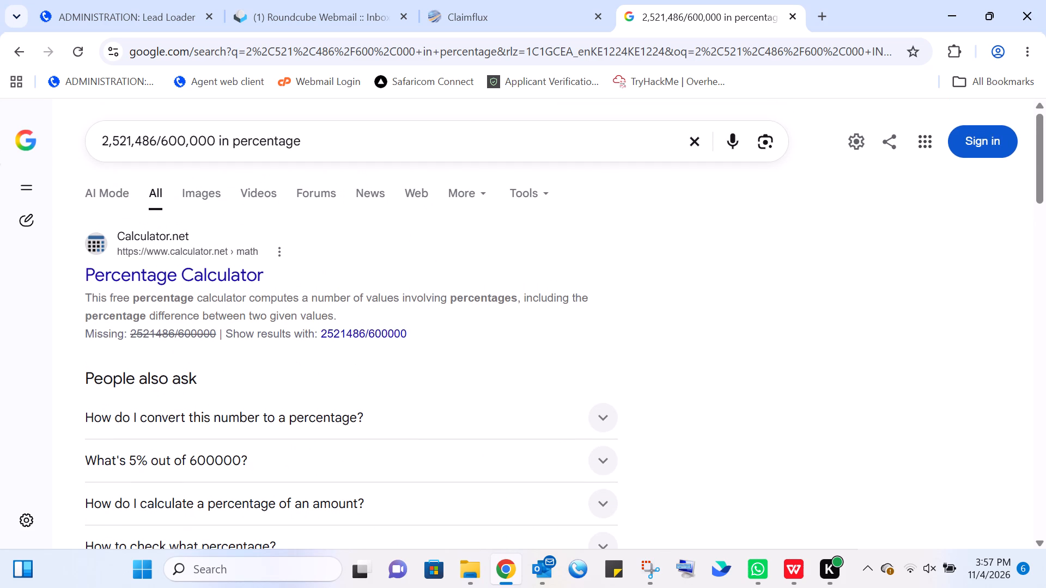
click(213, 280)
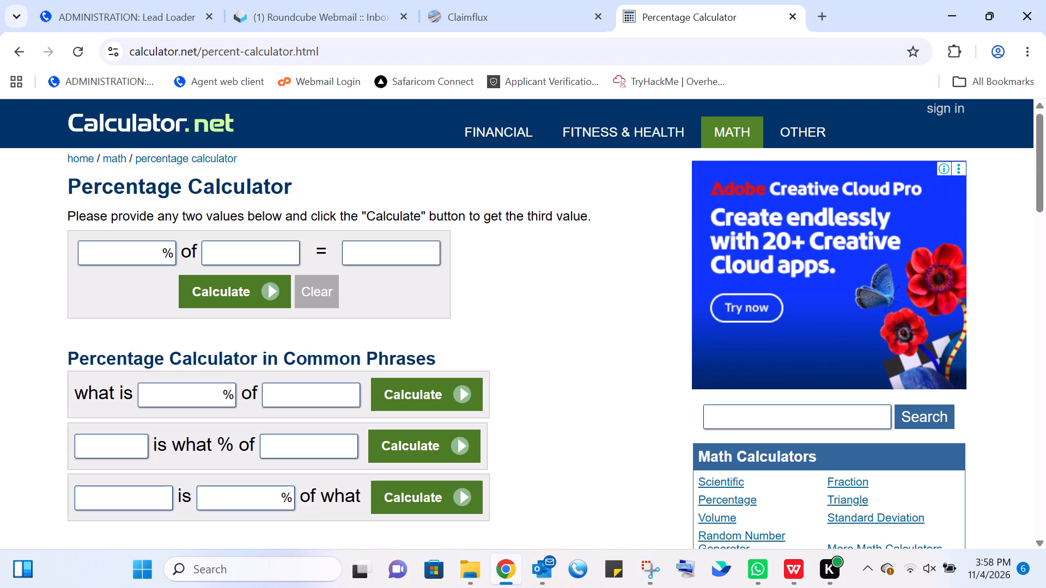
Enter 2,521,486 as the "of" value in the first percentage calculation.
click(234, 252)
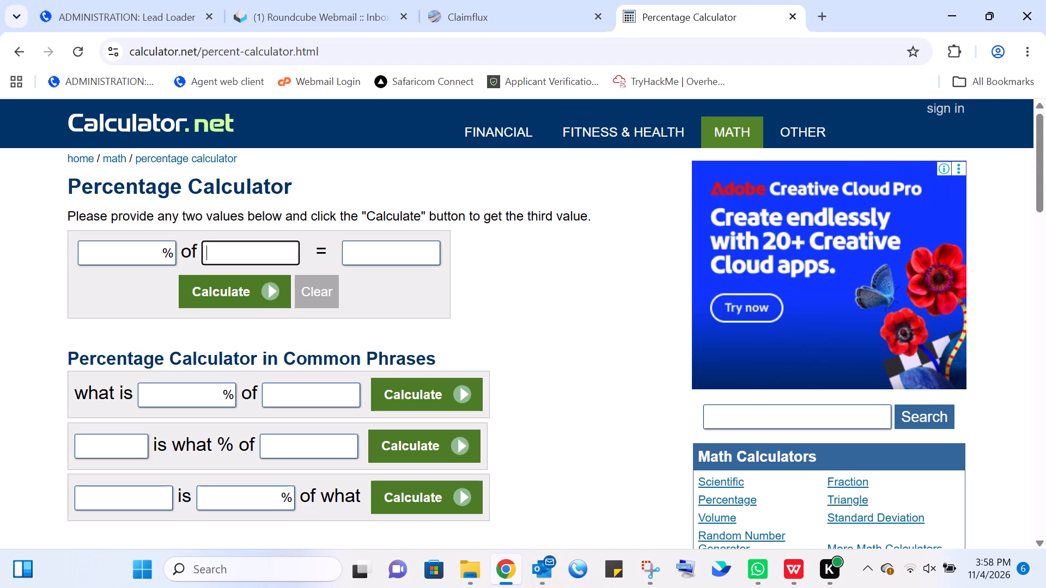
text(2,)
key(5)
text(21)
Calculate what percentage of 2,521,486 equals 600,000 in the main Percentage Calculator.
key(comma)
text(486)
click(384, 253)
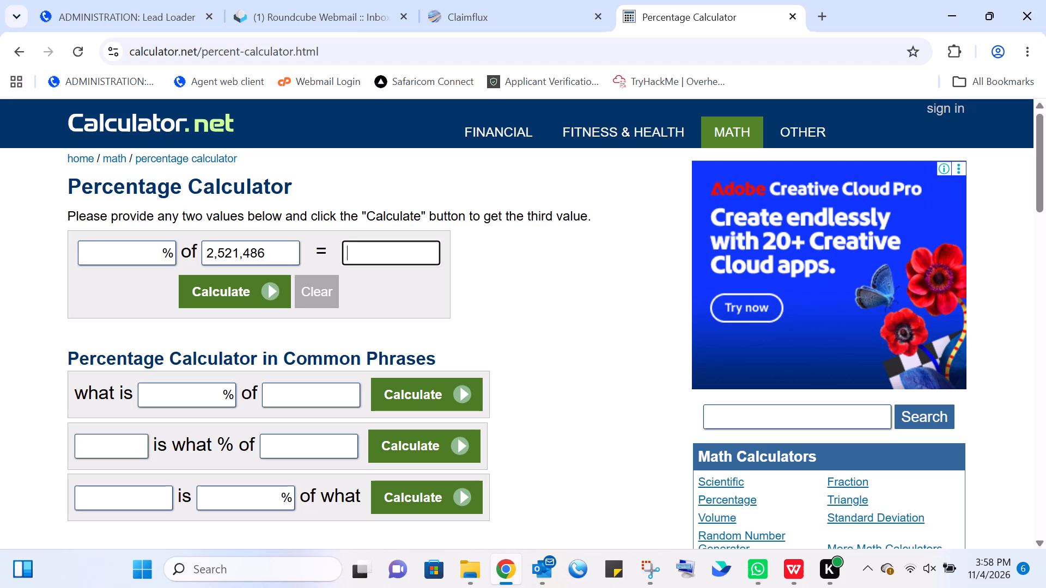
text(600)
text(,000)
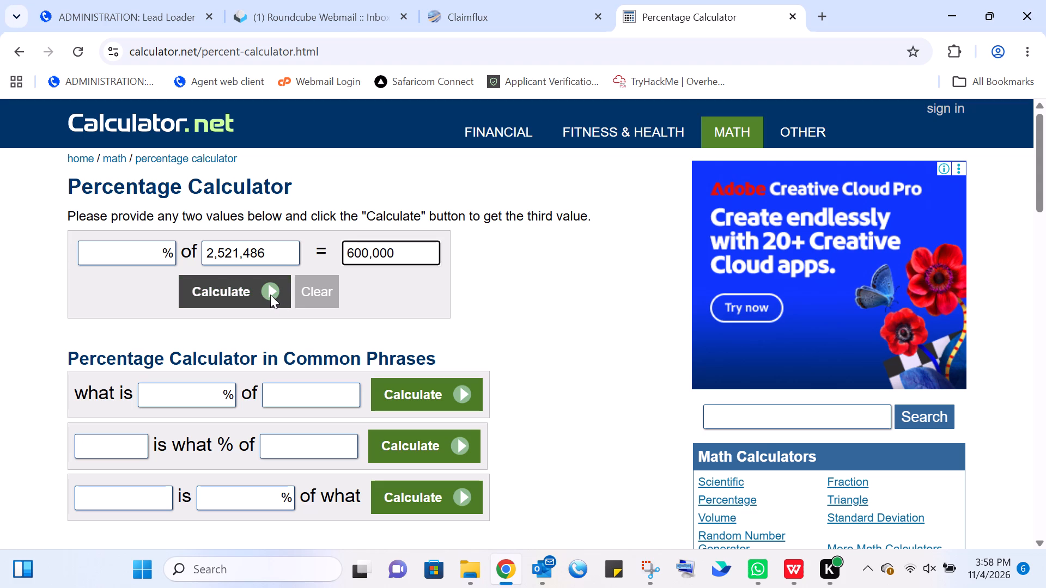
click(268, 292)
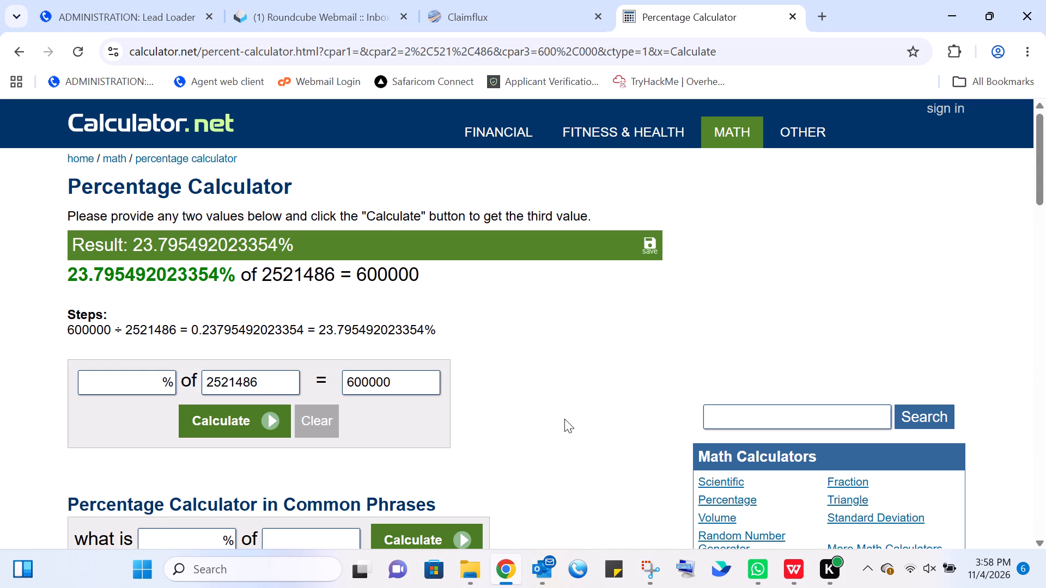
Calculate the percentage difference with Value 1 as 2,521,486 and Value 2 as 600,000 in the Percentage Difference Calculator.
scroll(526, 388, down, 2)
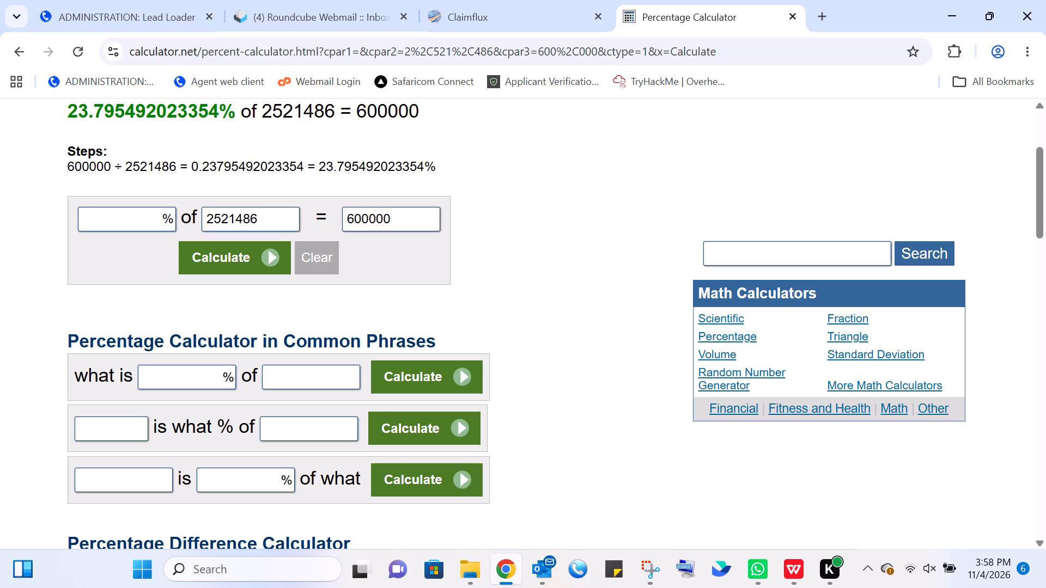
scroll(288, 379, down, 4)
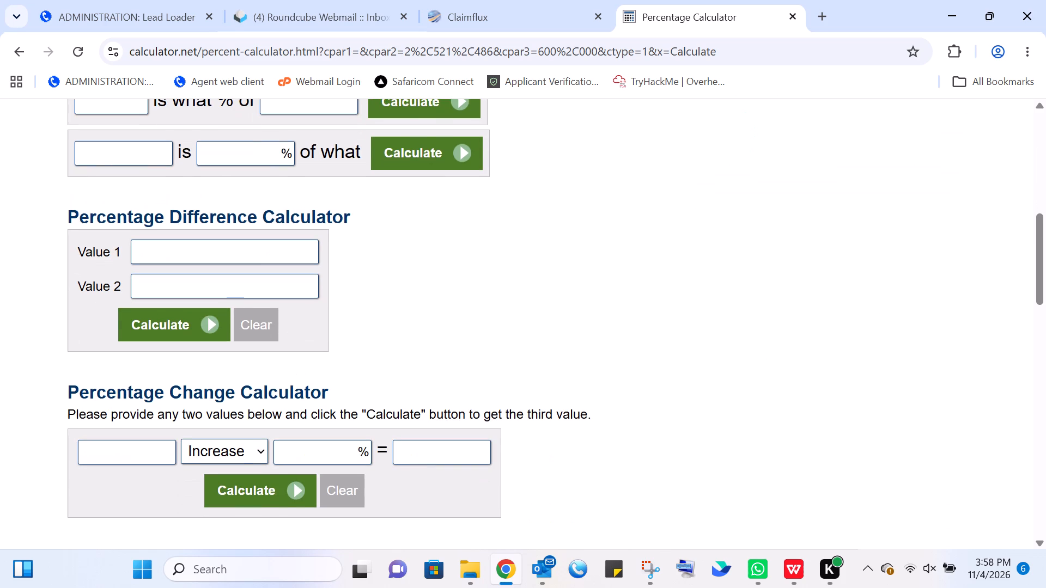
click(206, 249)
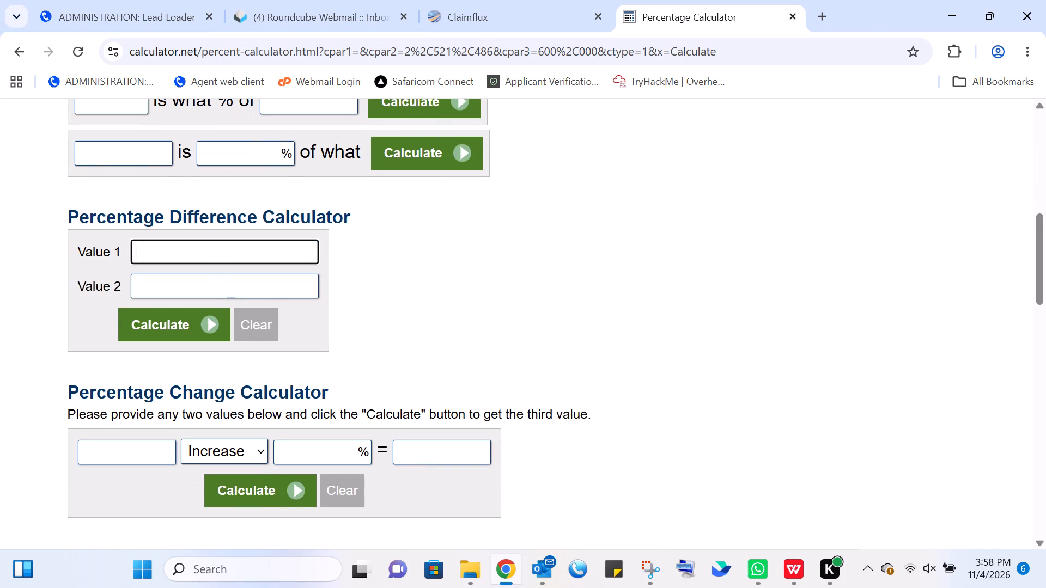
key(2)
text(,5)
text(21)
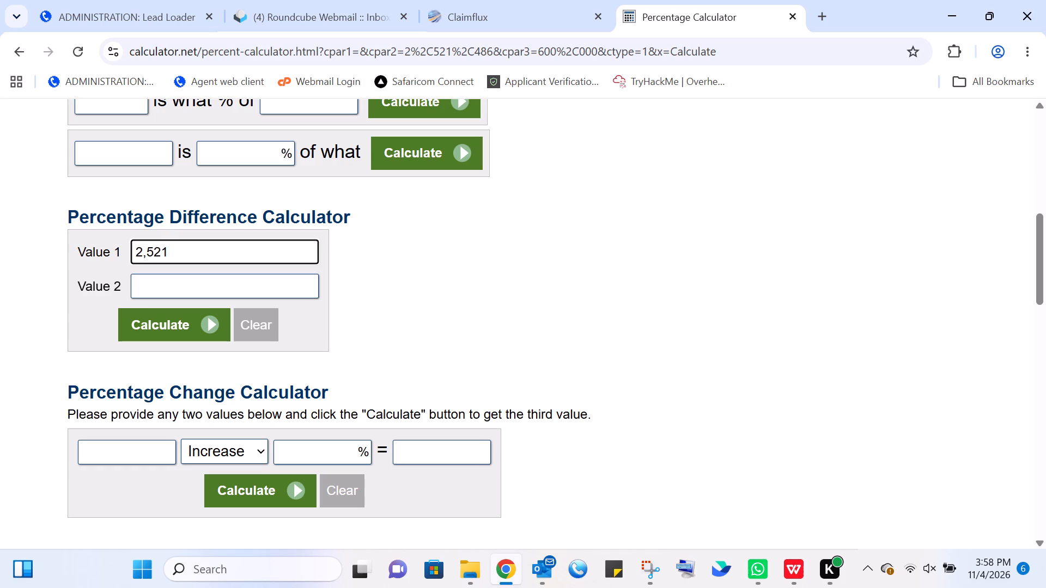
key(4)
text(86)
key(BackSpace)
key(BackSpace)
key(BackSpace)
key(comma)
text(486)
click(245, 288)
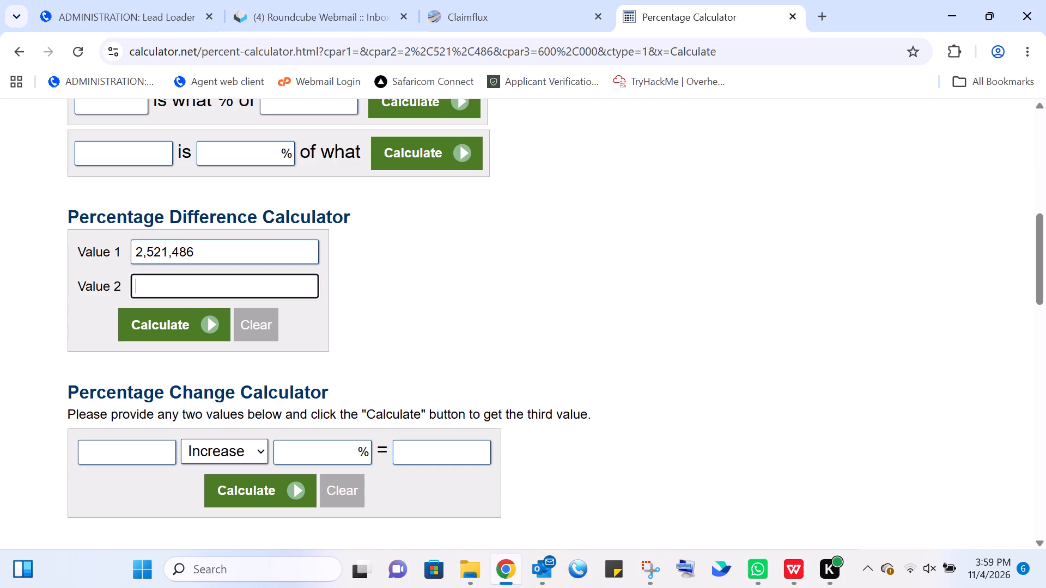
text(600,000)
click(138, 323)
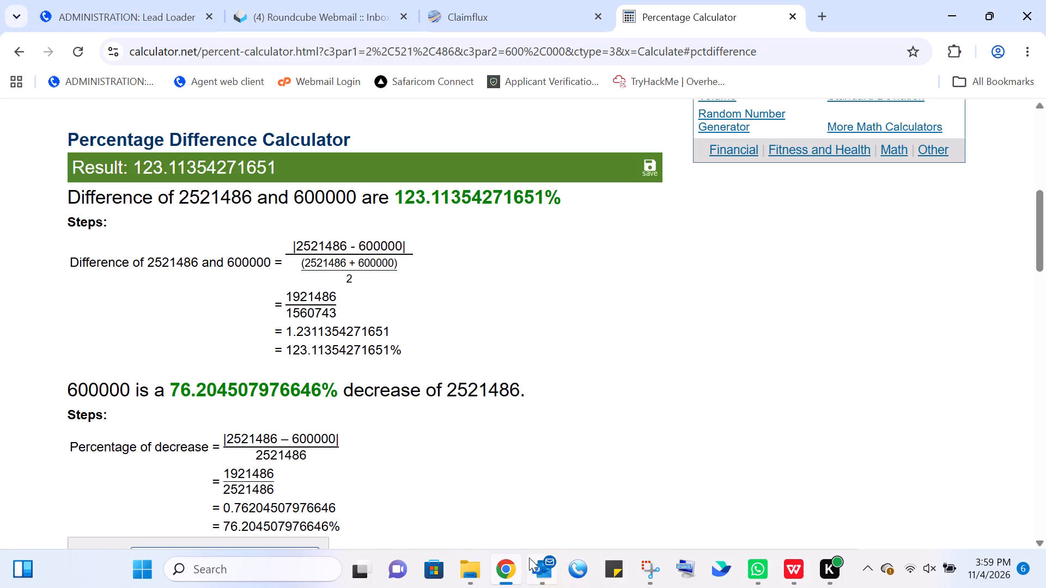
Switch to the team performance workbook in WPS Office and select the empty October Achievement cell for SMS & EMAILS TM SUPPORT.
click(794, 565)
click(489, 437)
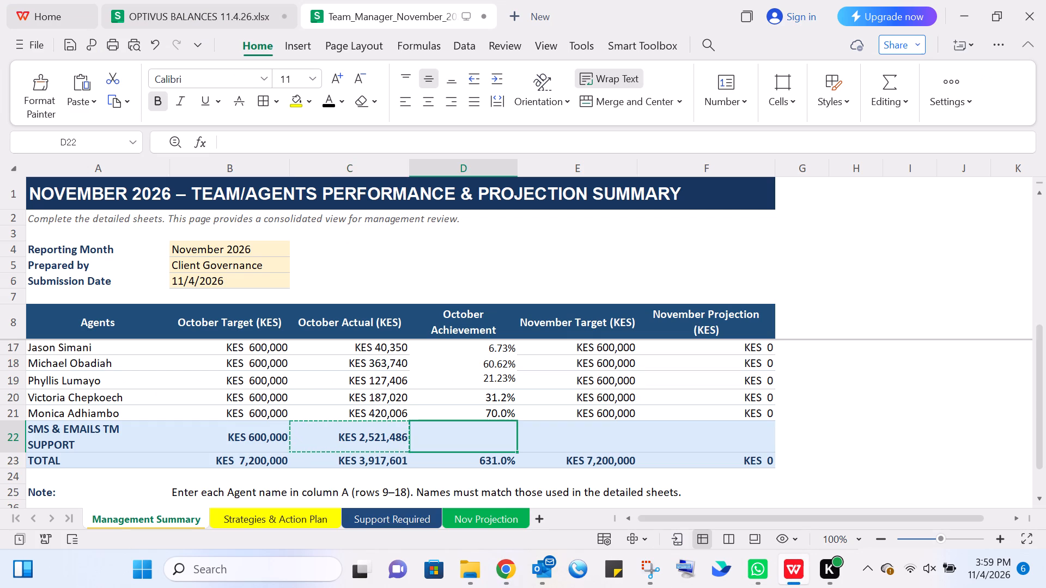
scroll(488, 413, up, 2)
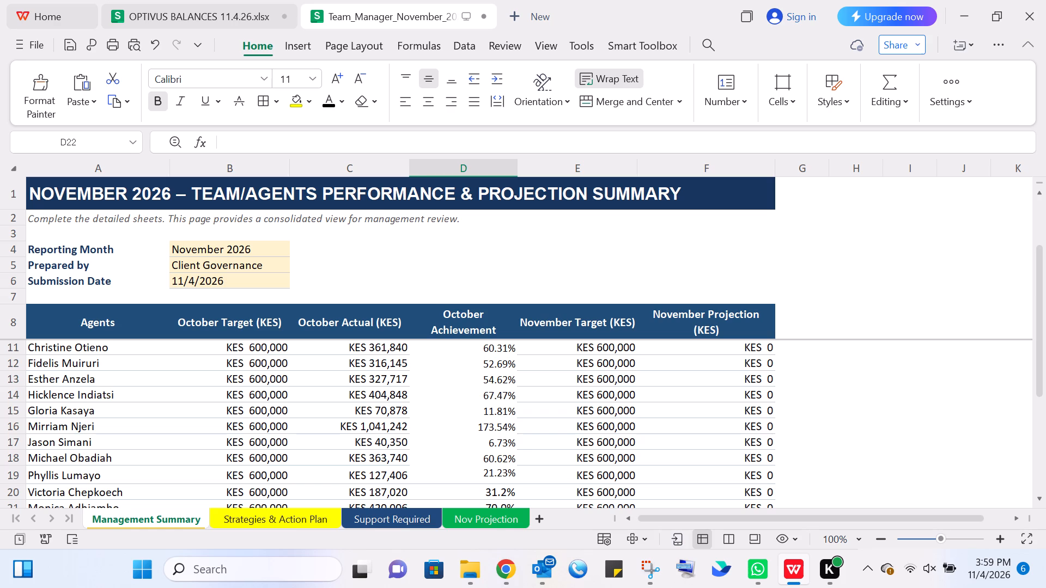
scroll(499, 425, down, 1)
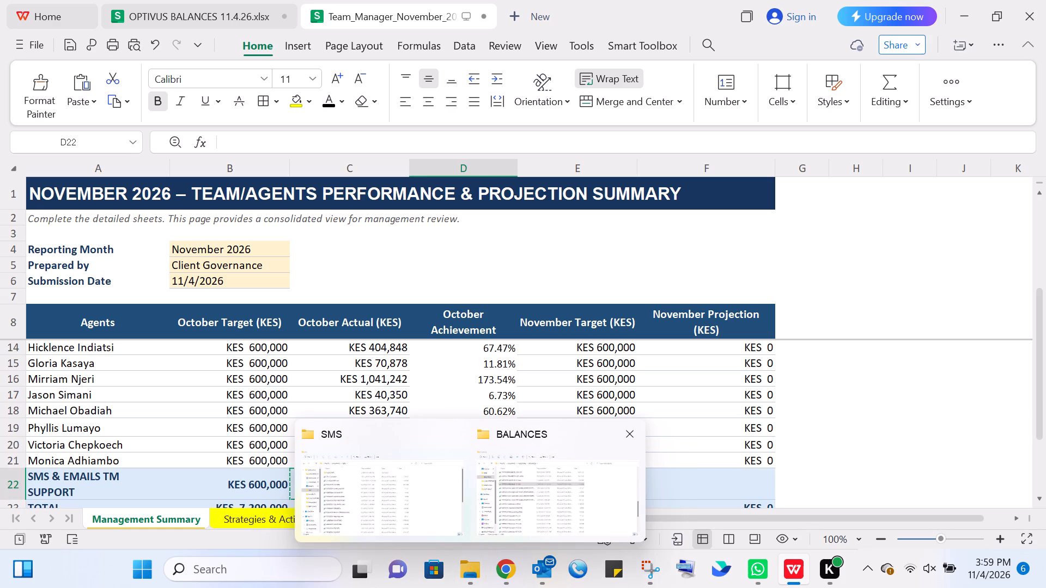
click(867, 434)
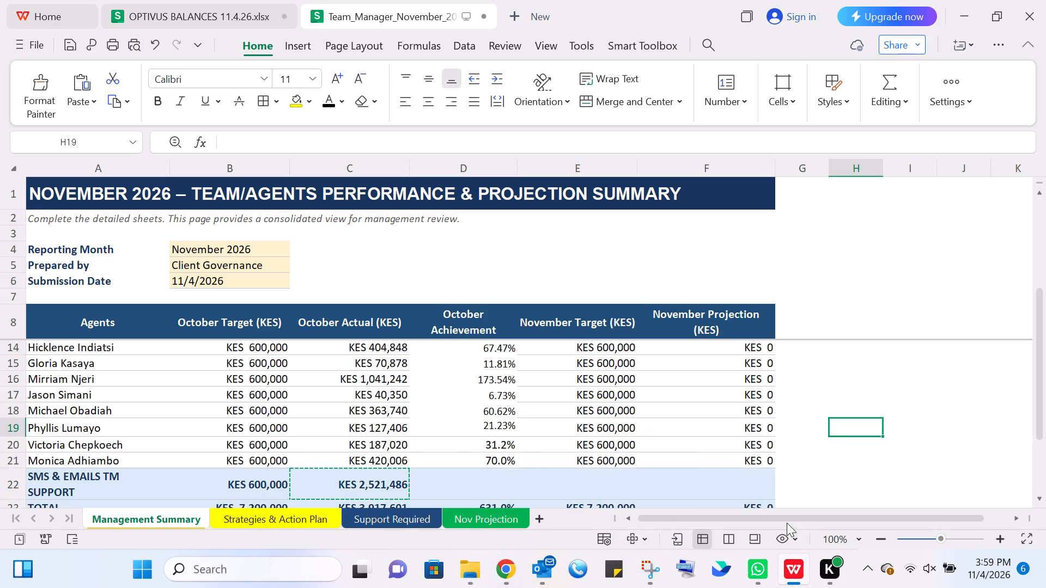
click(489, 481)
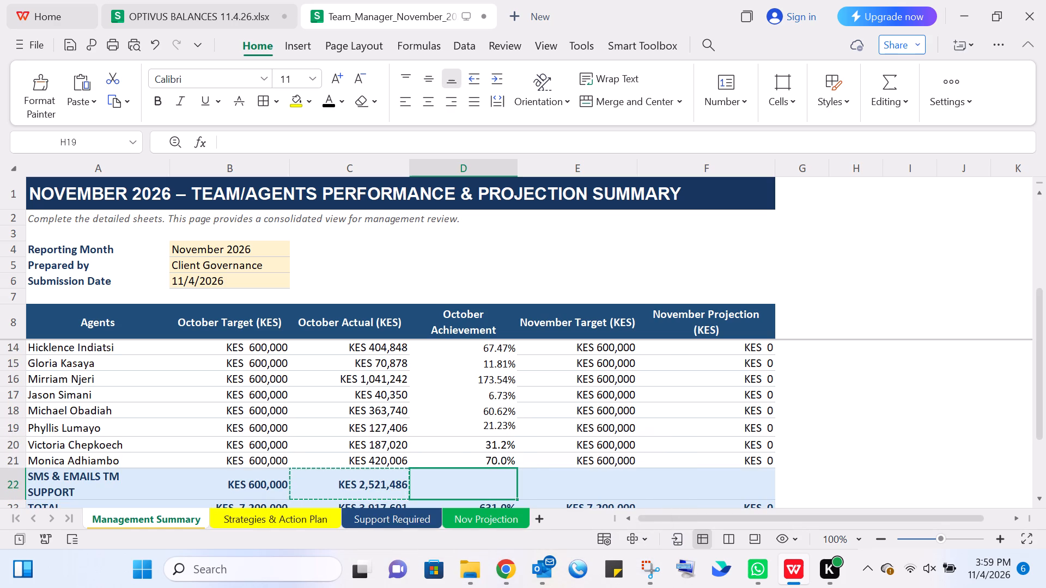
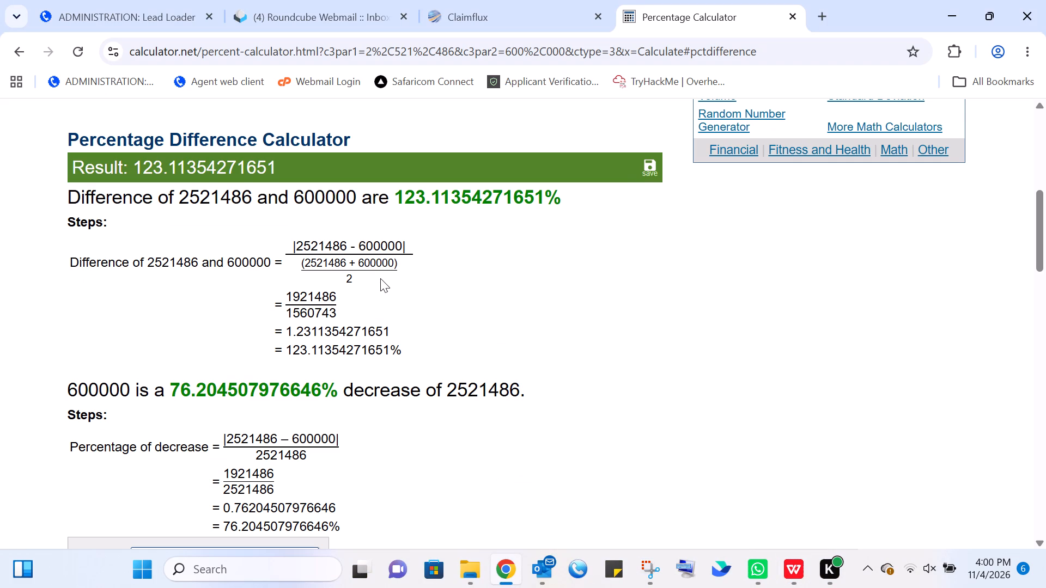
Return to the previous calculator page and calculate the percentage difference with Value 1 as 600000 and Value 2 as KES 2,521,486.
scroll(407, 254, up, 7)
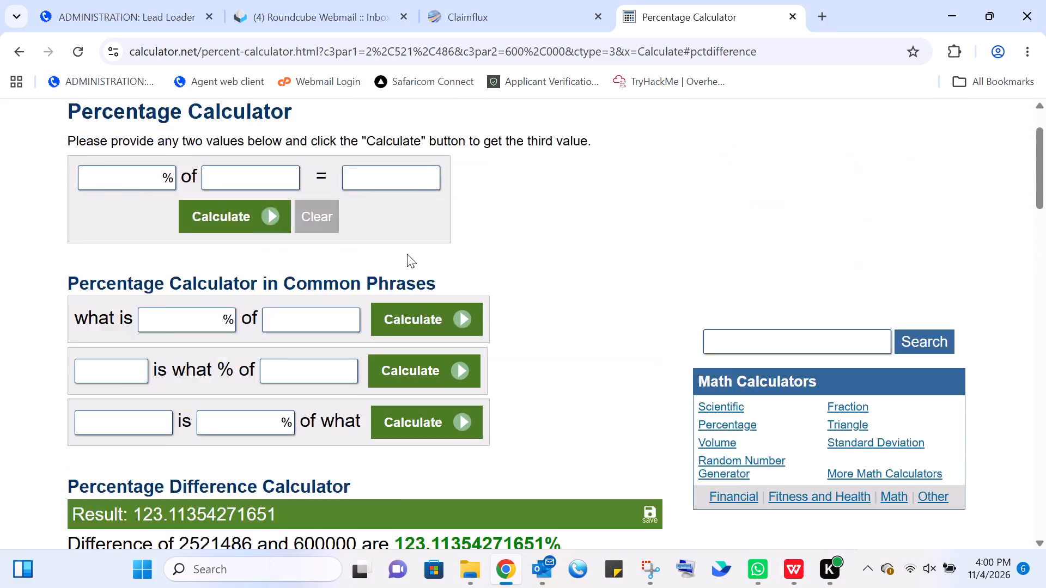
scroll(311, 261, down, 3)
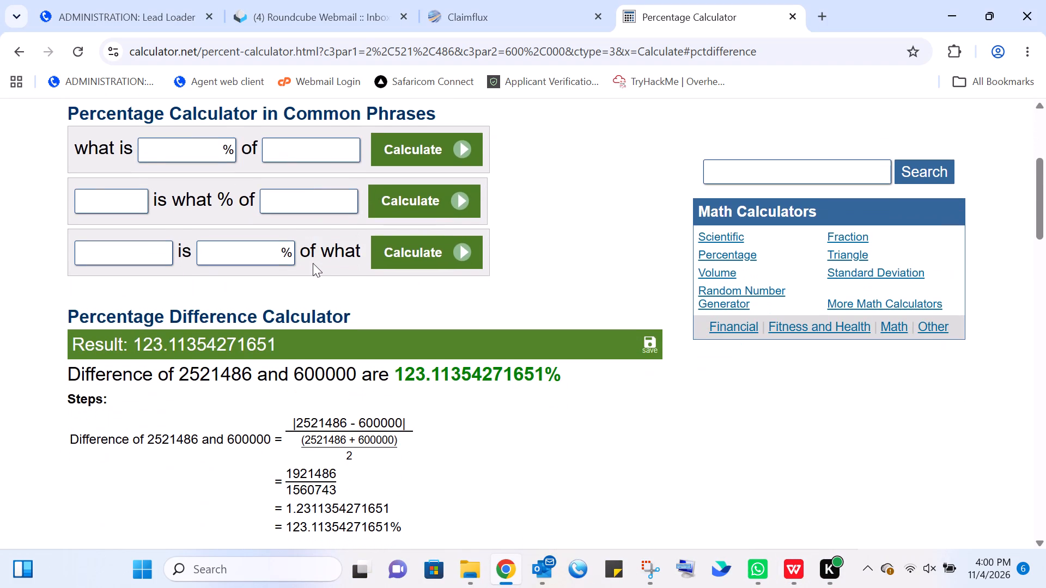
click(19, 56)
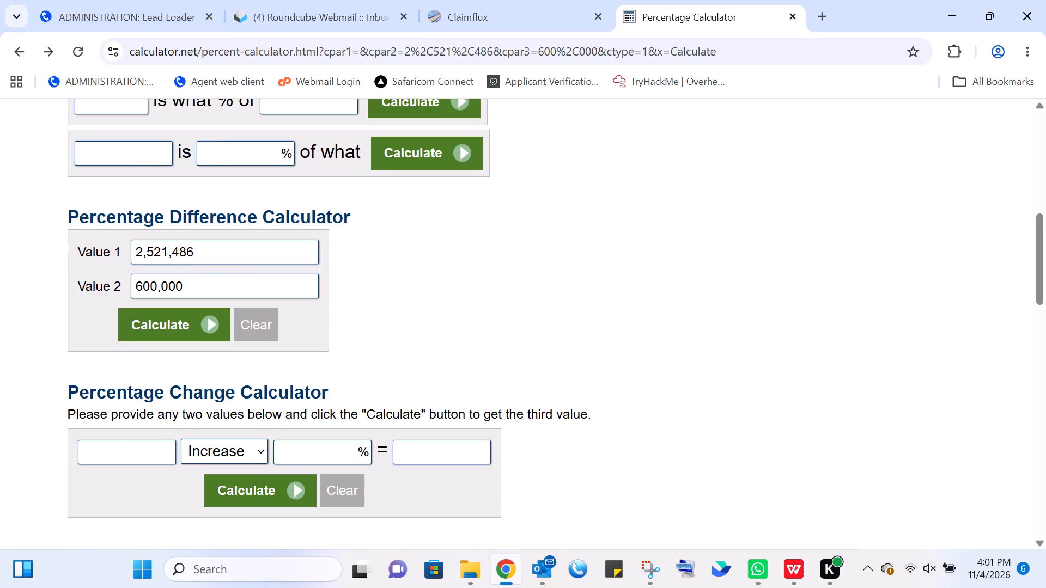
drag(192, 283, 134, 272)
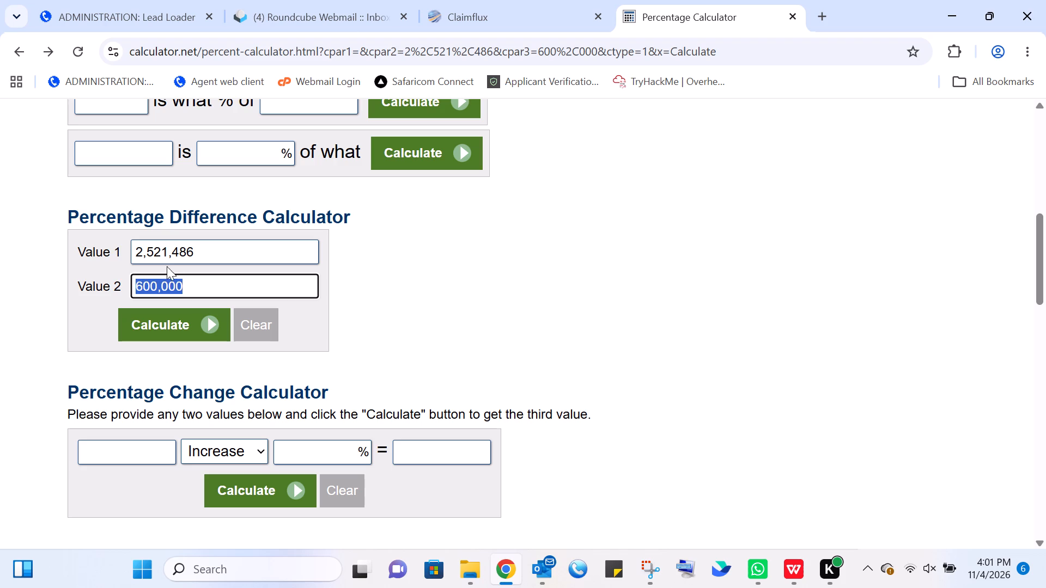
drag(196, 248, 133, 244)
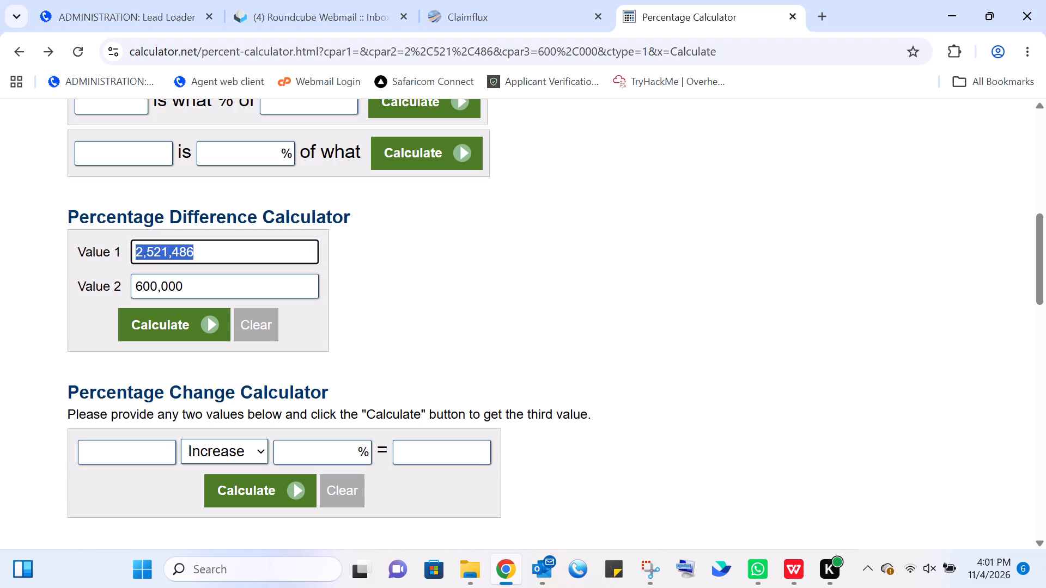
key(ctrl+v)
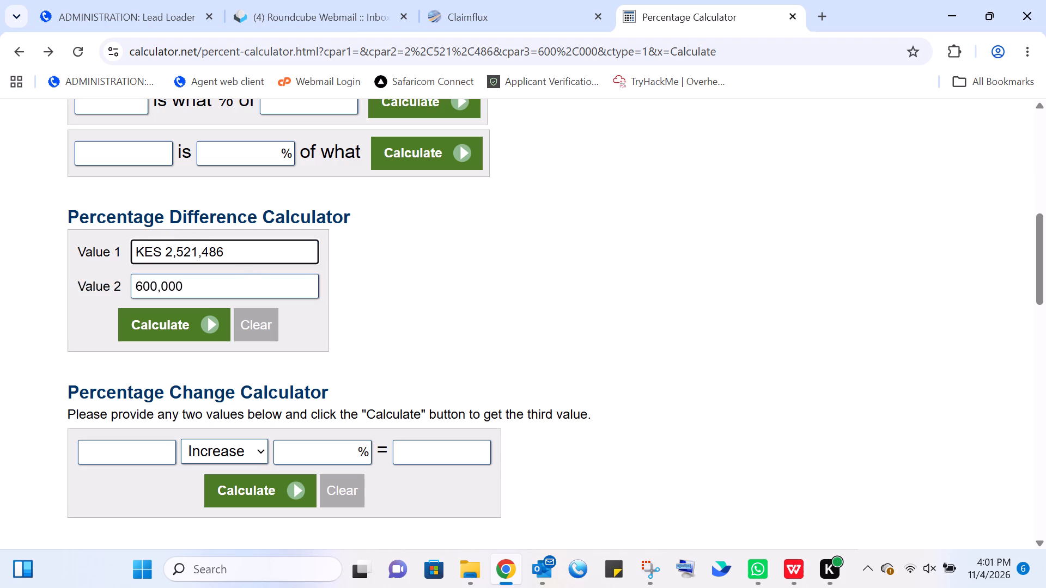
drag(239, 248, 133, 249)
key(ctrl+c)
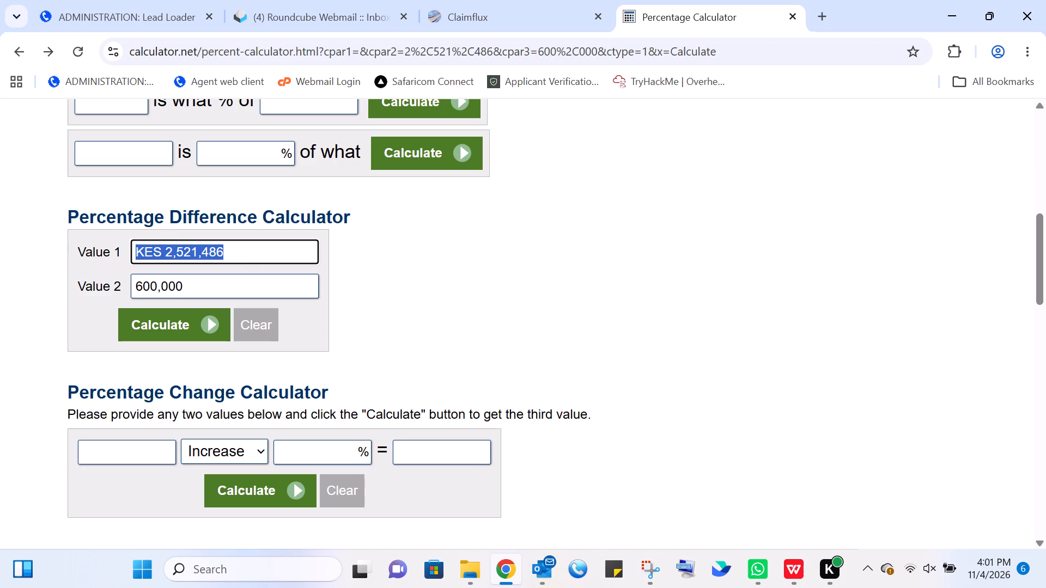
drag(191, 284, 112, 289)
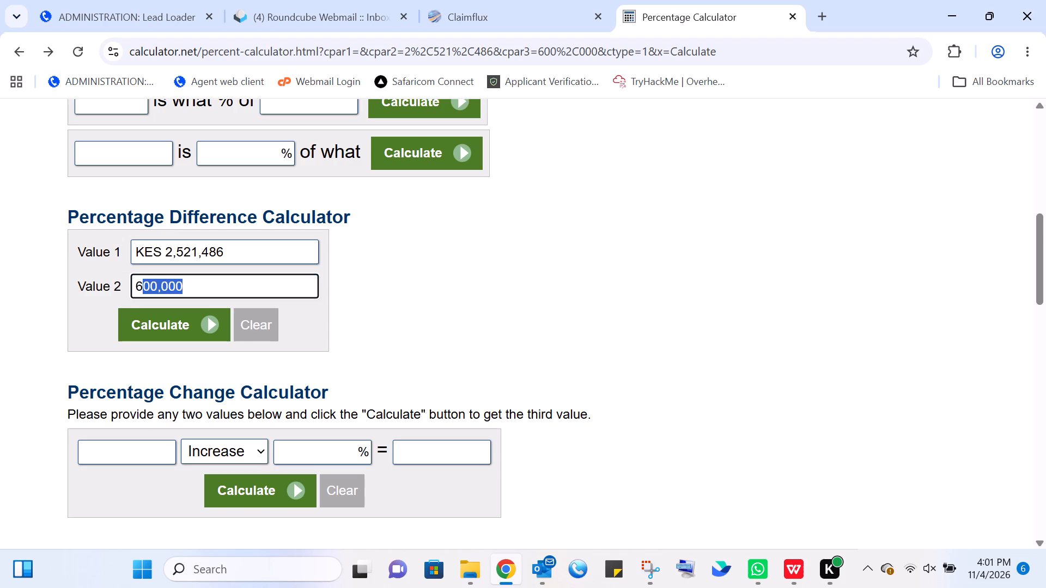
key(ctrl+v)
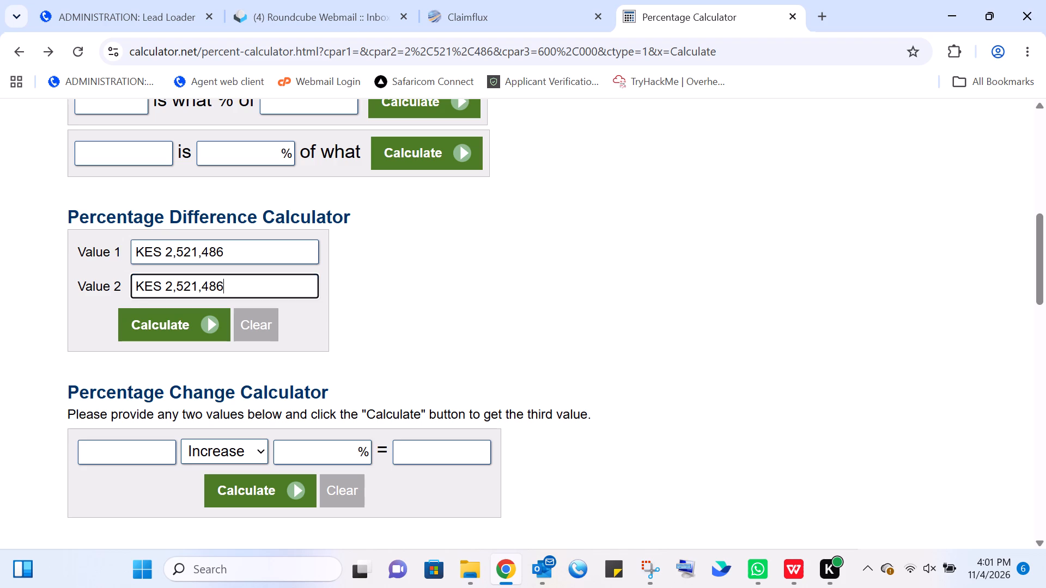
drag(242, 247, 84, 239)
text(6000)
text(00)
click(175, 329)
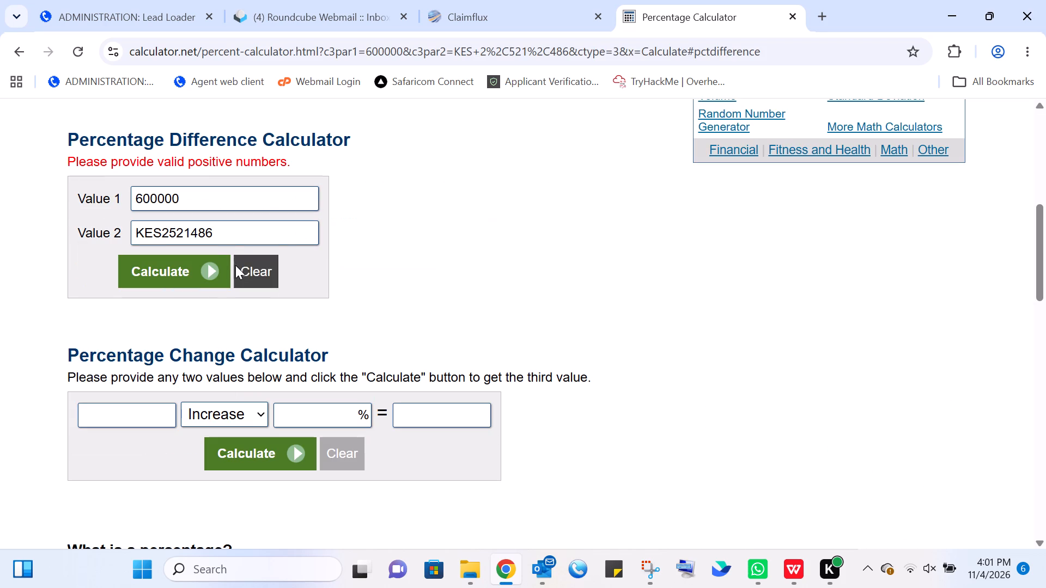
Remove the KES prefix from Value 2 and recalculate the percentage difference.
drag(159, 230, 137, 229)
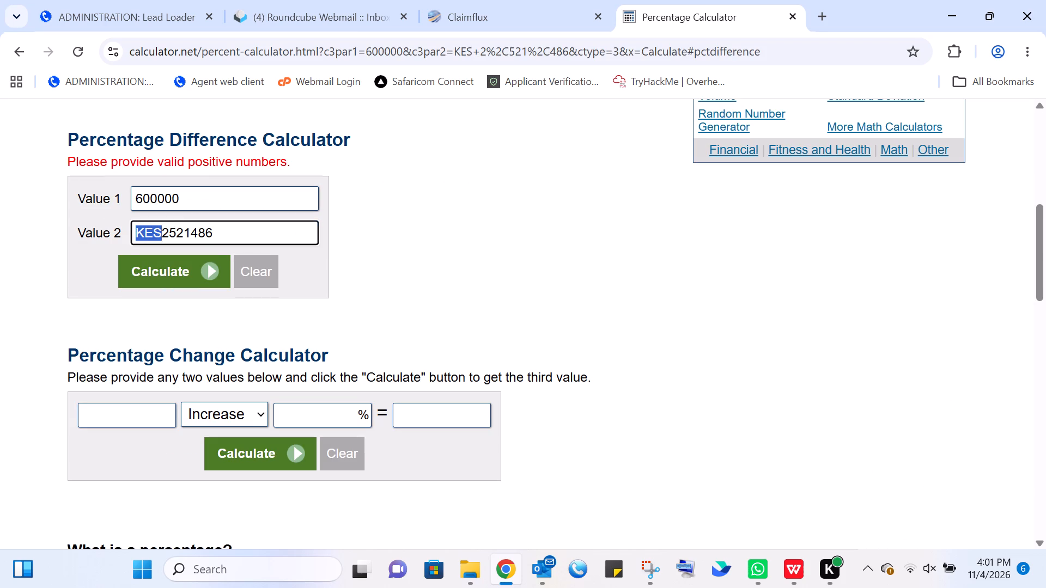
key(BackSpace)
click(179, 266)
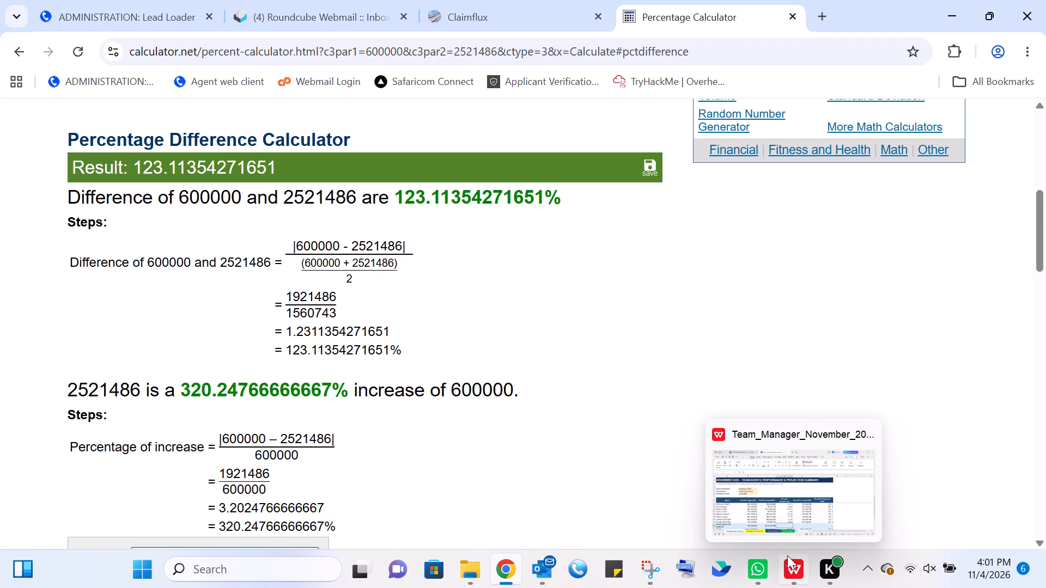
Switch to the WPS Office team summary workbook and enter 123.11% as the October Achievement for SMS & EMAILS TM SUPPORT.
click(791, 522)
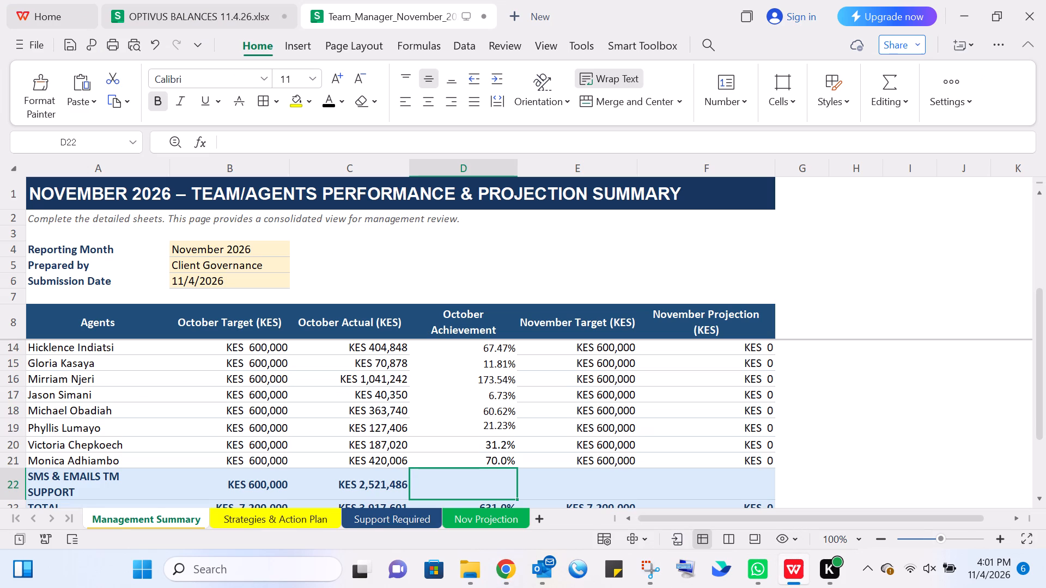
text(123)
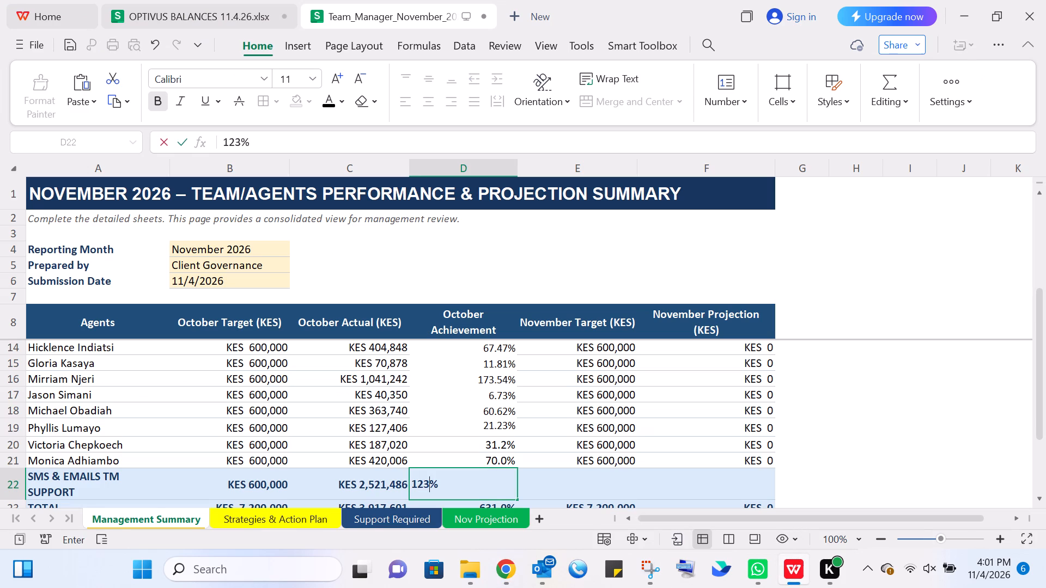
key(period)
text(11)
click(547, 494)
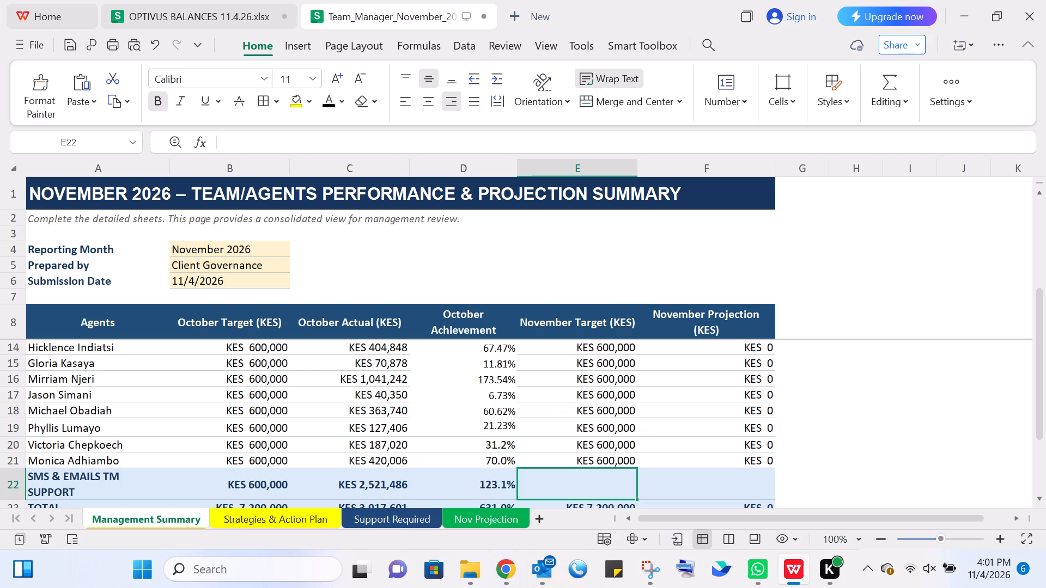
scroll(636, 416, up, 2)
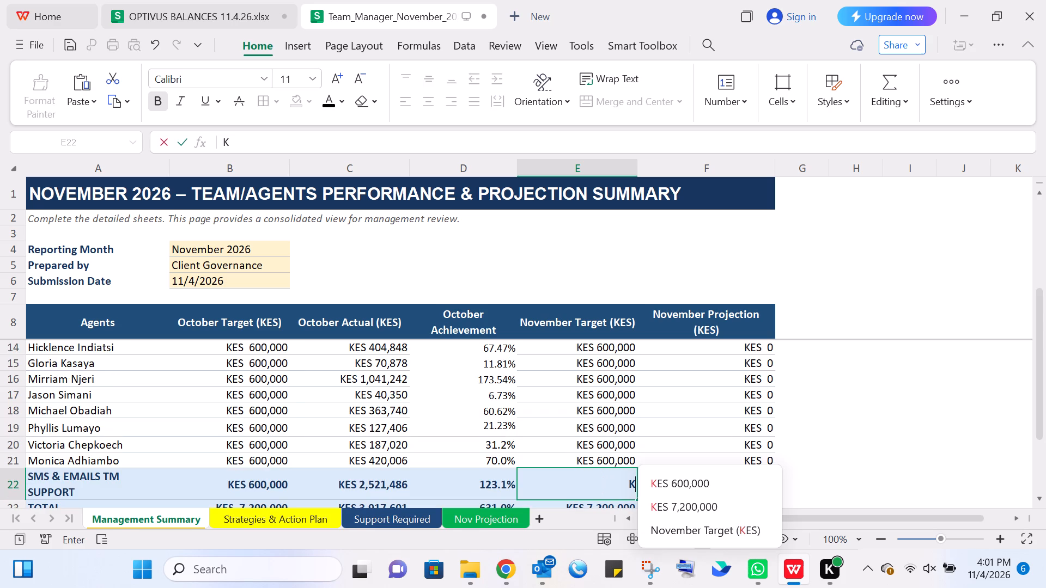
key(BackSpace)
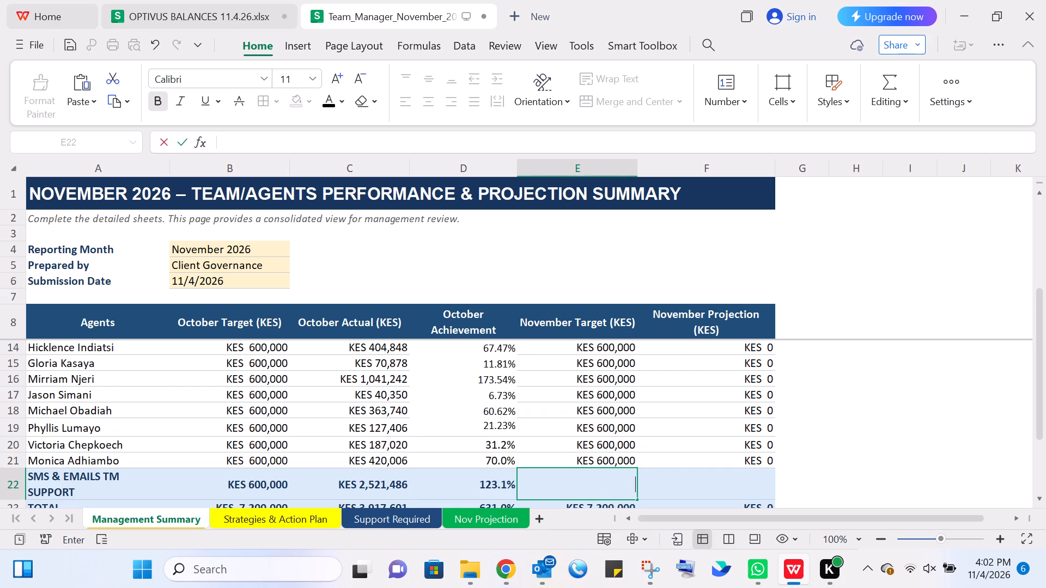
Change the first agent's November Target in cell E10 to KES 2,000,000.
scroll(604, 375, up, 5)
click(605, 375)
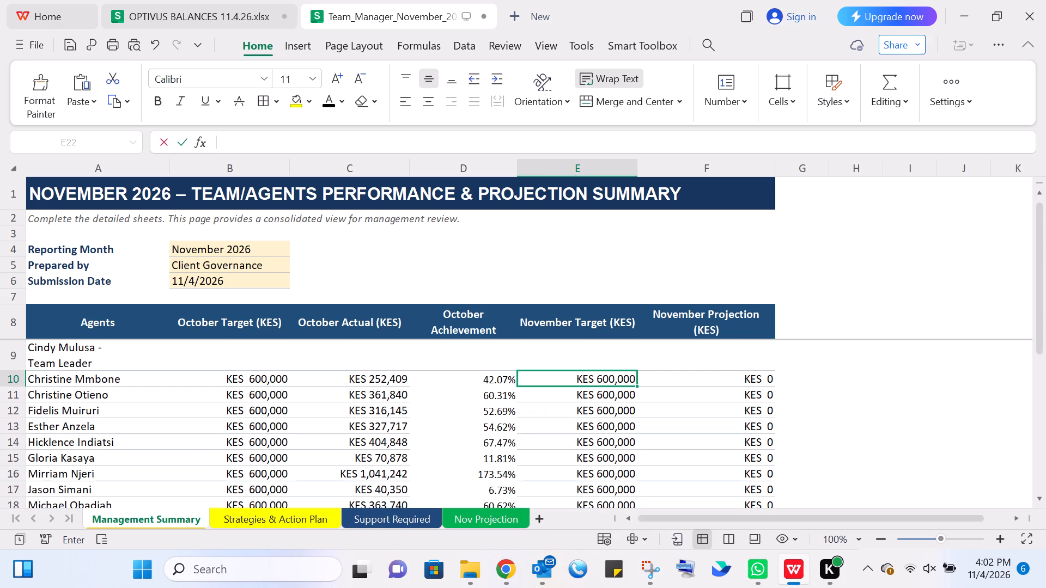
drag(284, 142, 244, 138)
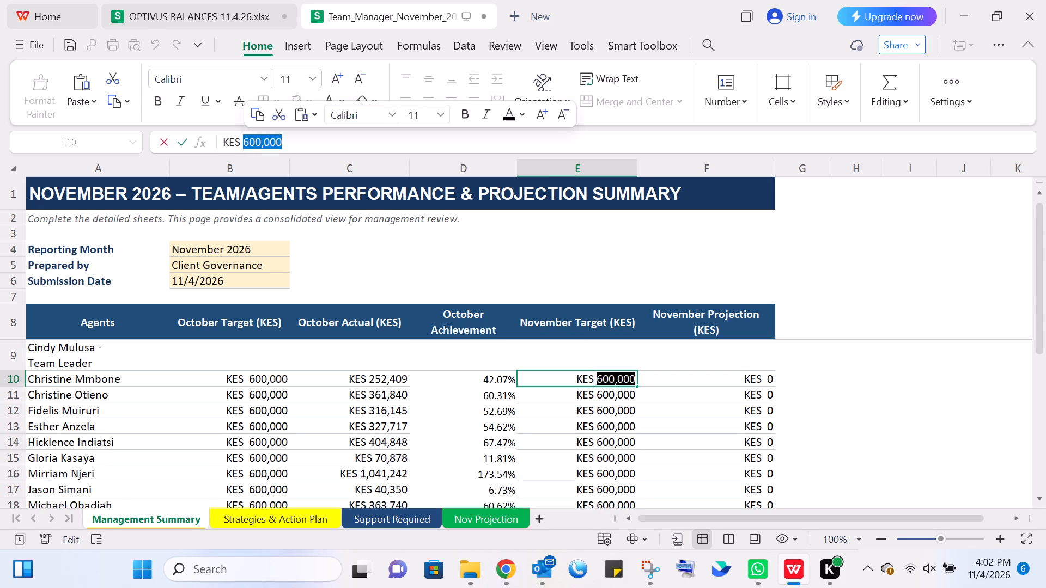
key(2)
key(period)
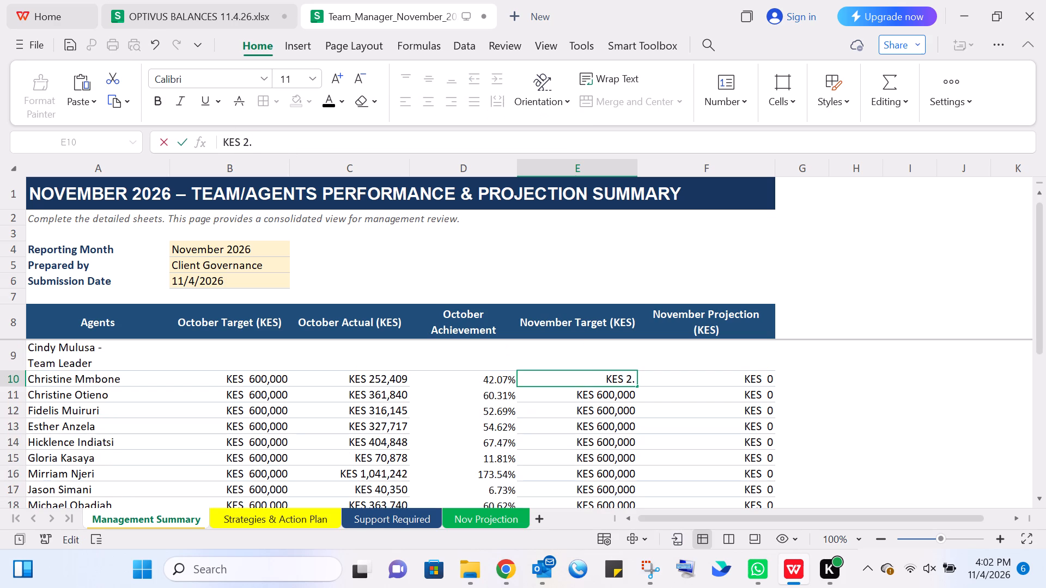
key(BackSpace)
text(,000,000)
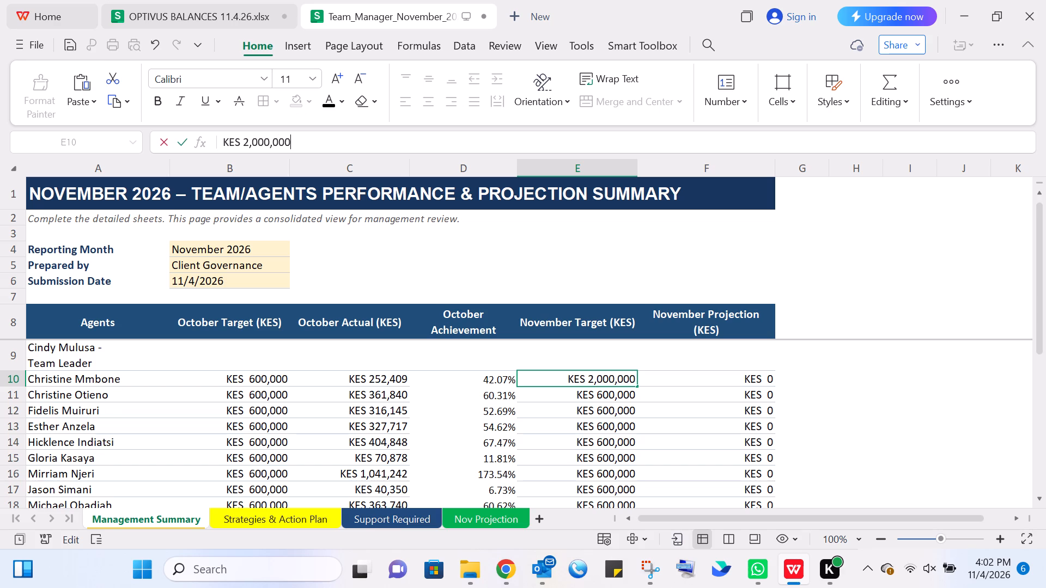
click(617, 398)
Copy the KES 2,000,000 November Target from E10 down through E21 for all remaining agents, keeping the same value in each row.
click(616, 378)
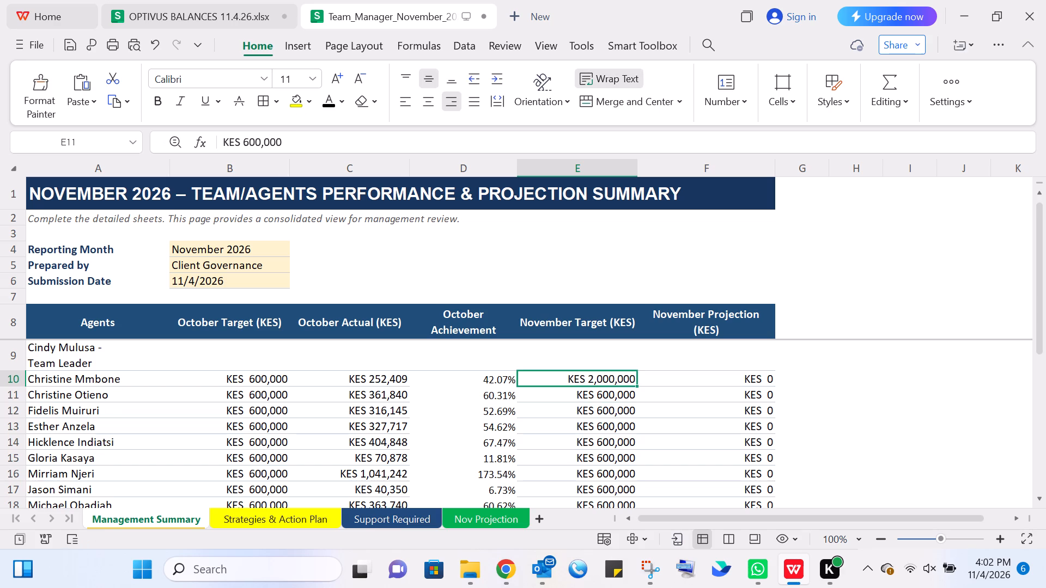
drag(637, 387, 632, 514)
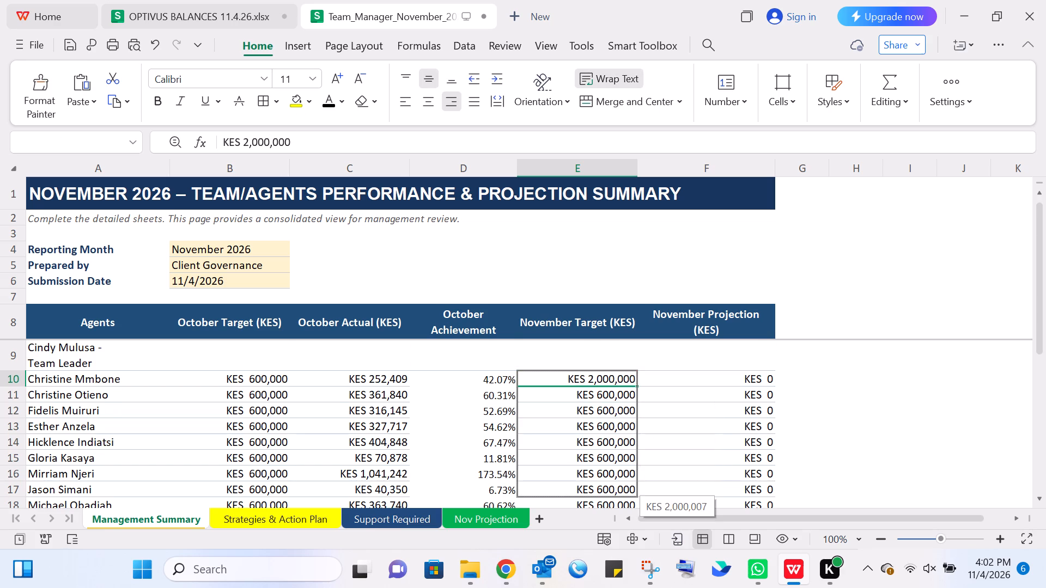
drag(632, 514, 628, 411)
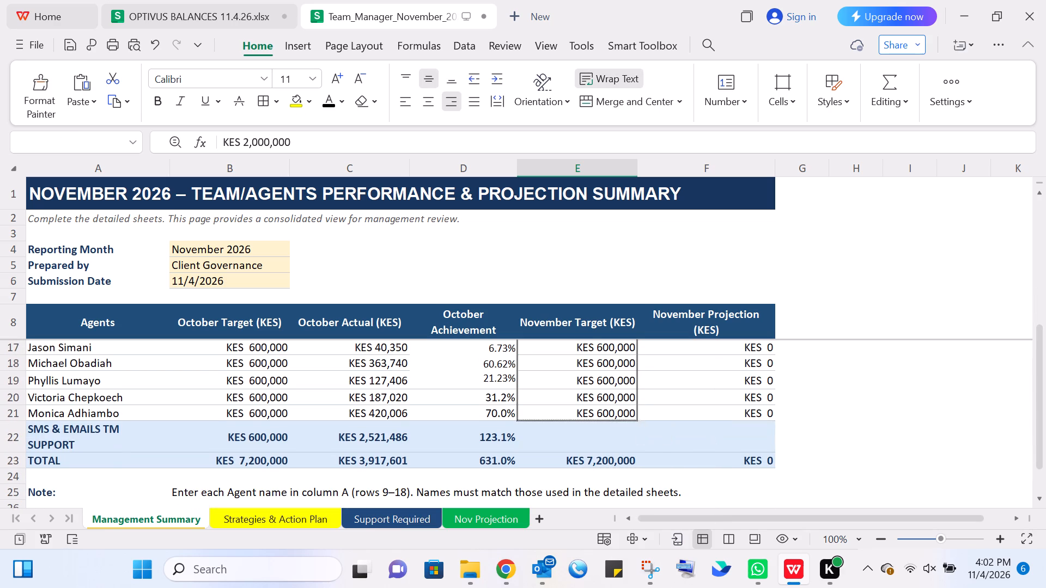
click(653, 437)
click(653, 437)
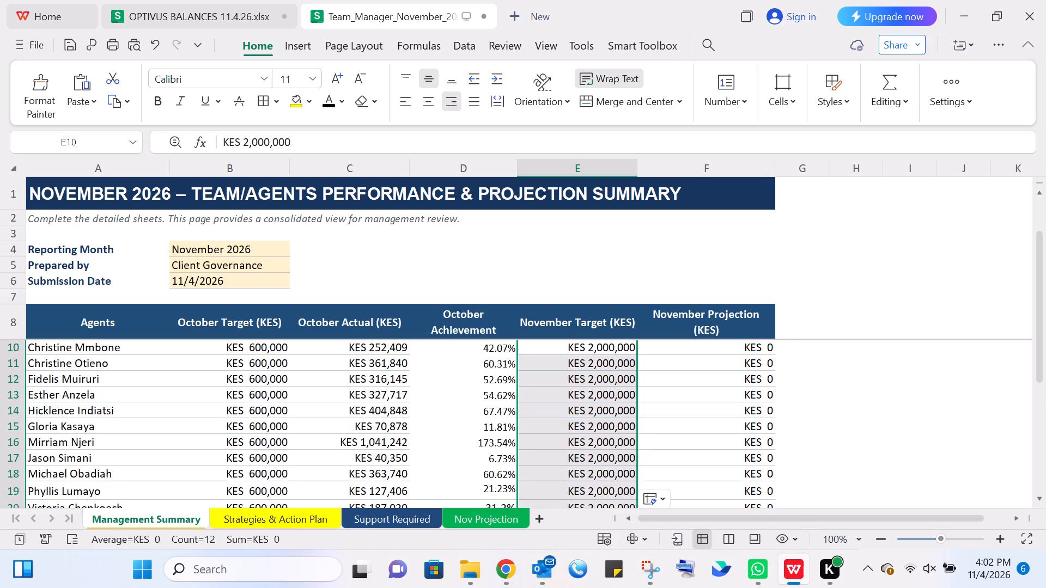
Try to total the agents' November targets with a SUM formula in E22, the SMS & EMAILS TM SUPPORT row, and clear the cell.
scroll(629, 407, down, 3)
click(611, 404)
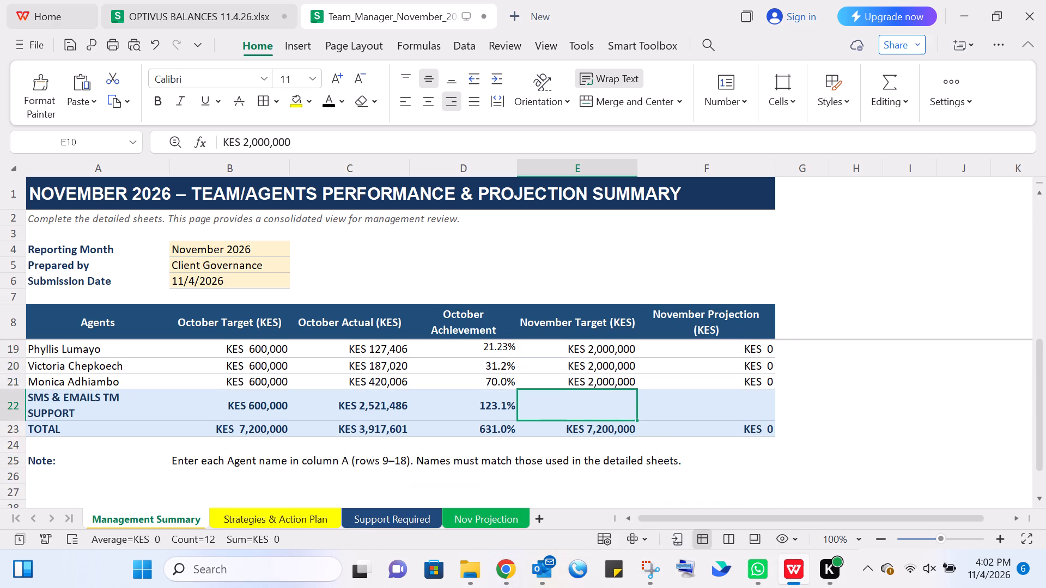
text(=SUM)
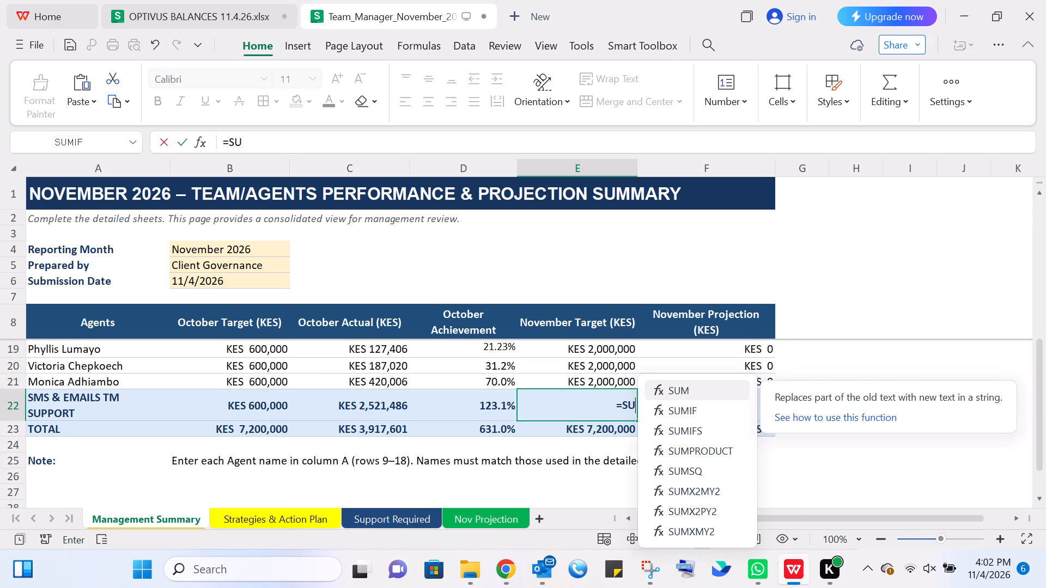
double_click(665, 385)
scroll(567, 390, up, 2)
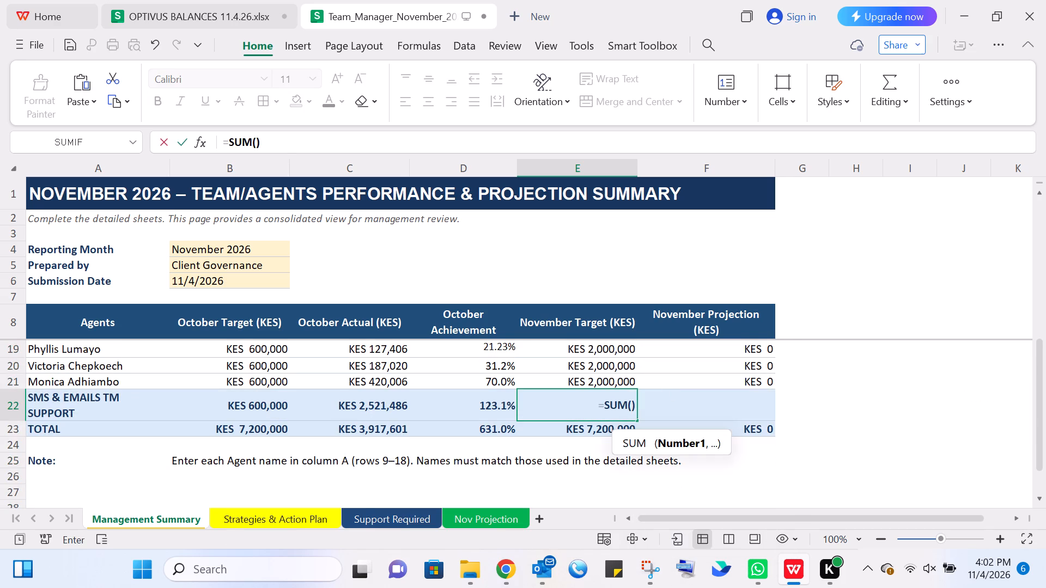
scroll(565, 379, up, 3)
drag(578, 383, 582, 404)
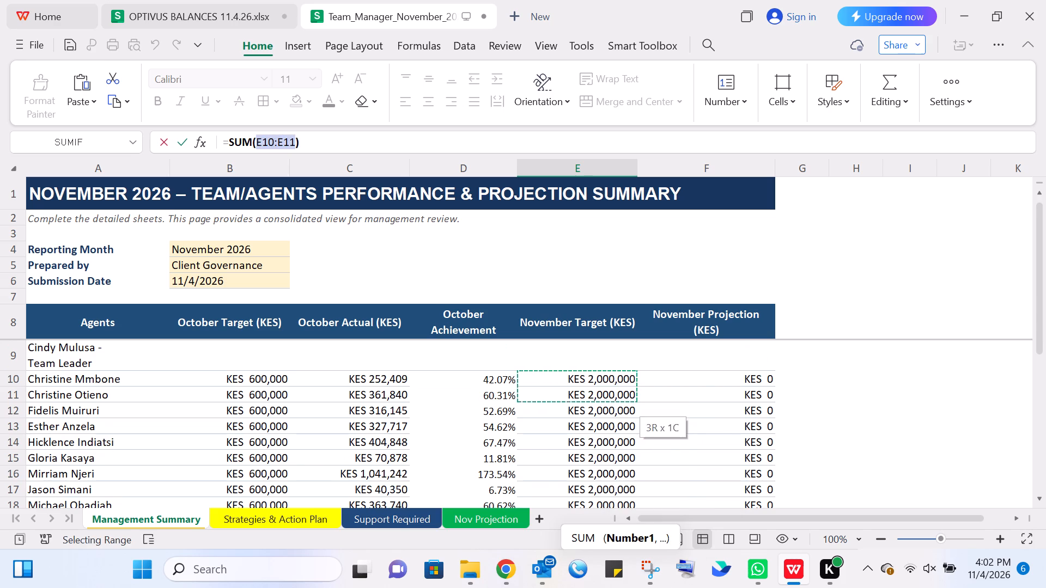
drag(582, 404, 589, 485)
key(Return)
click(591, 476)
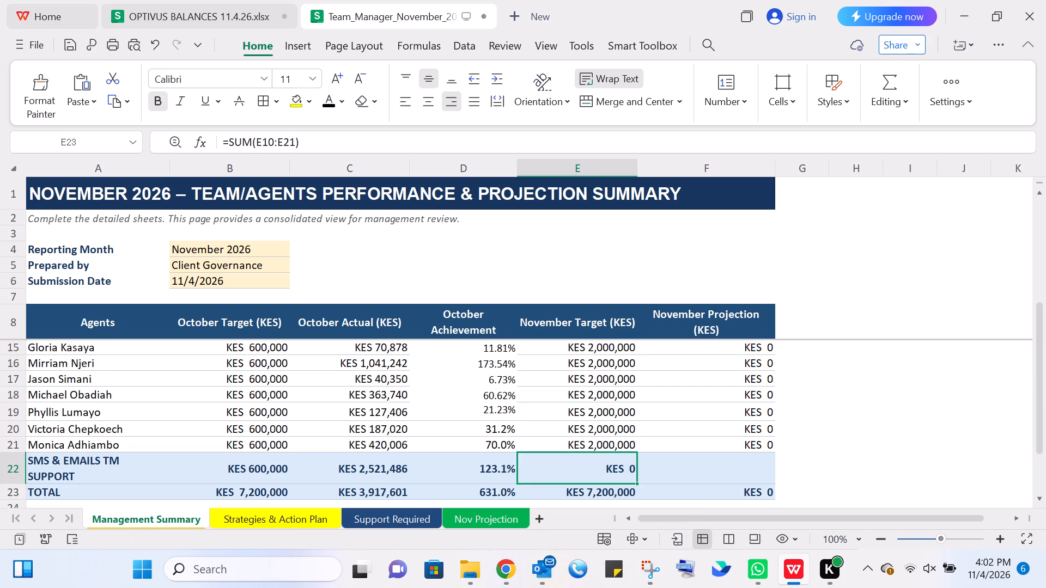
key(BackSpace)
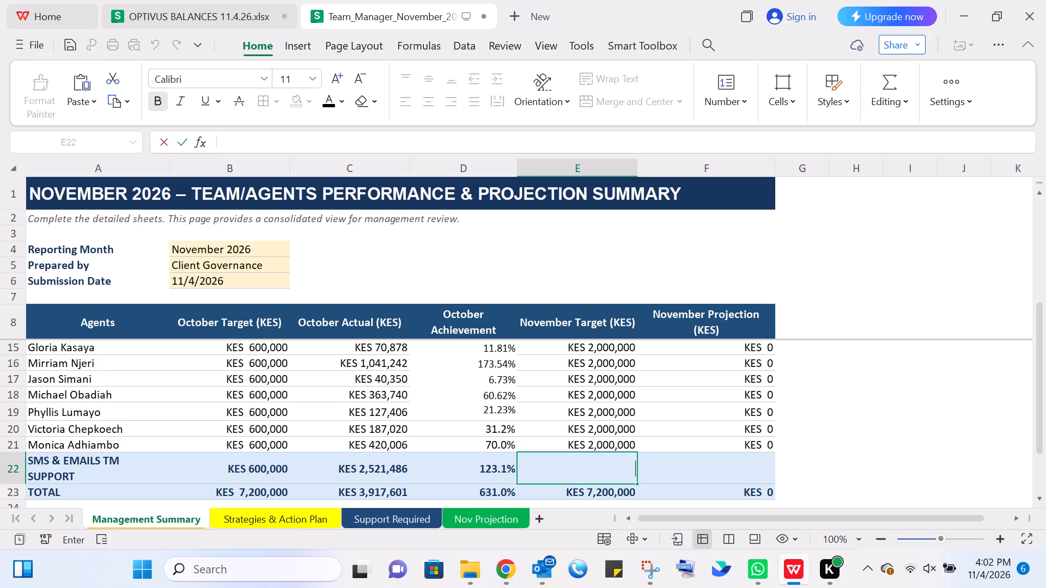
Select the agents' November Target cells E10 to E21 to check their sum.
scroll(585, 433, up, 2)
drag(588, 359, 585, 372)
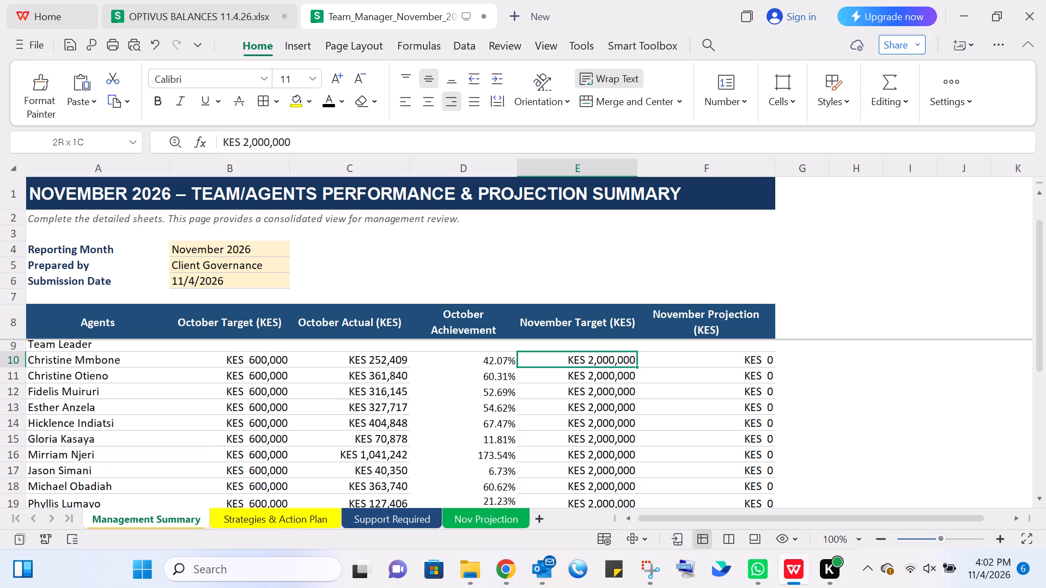
drag(585, 372, 592, 517)
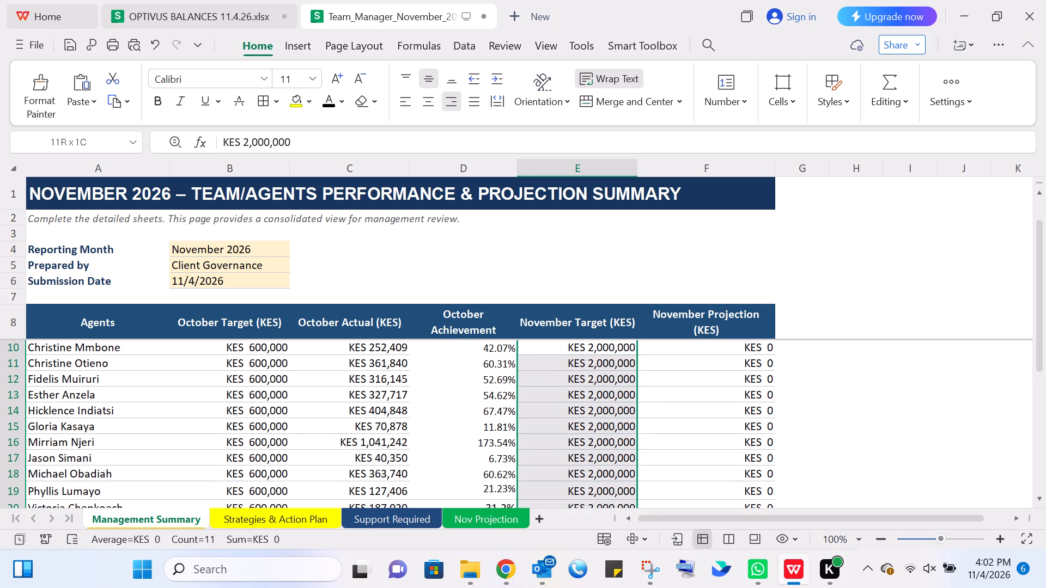
drag(592, 517, 598, 455)
click(589, 479)
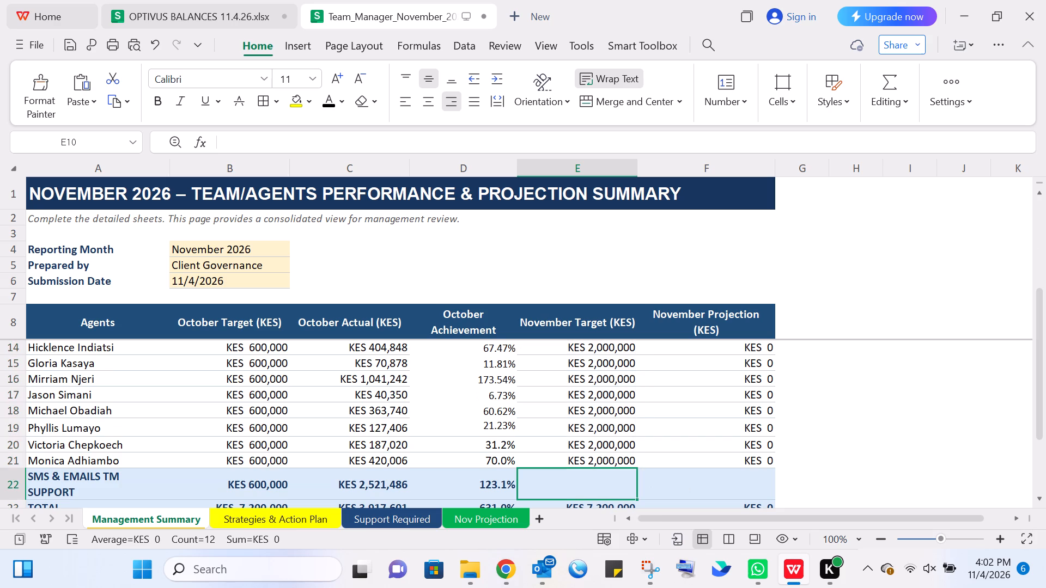
scroll(608, 471, down, 1)
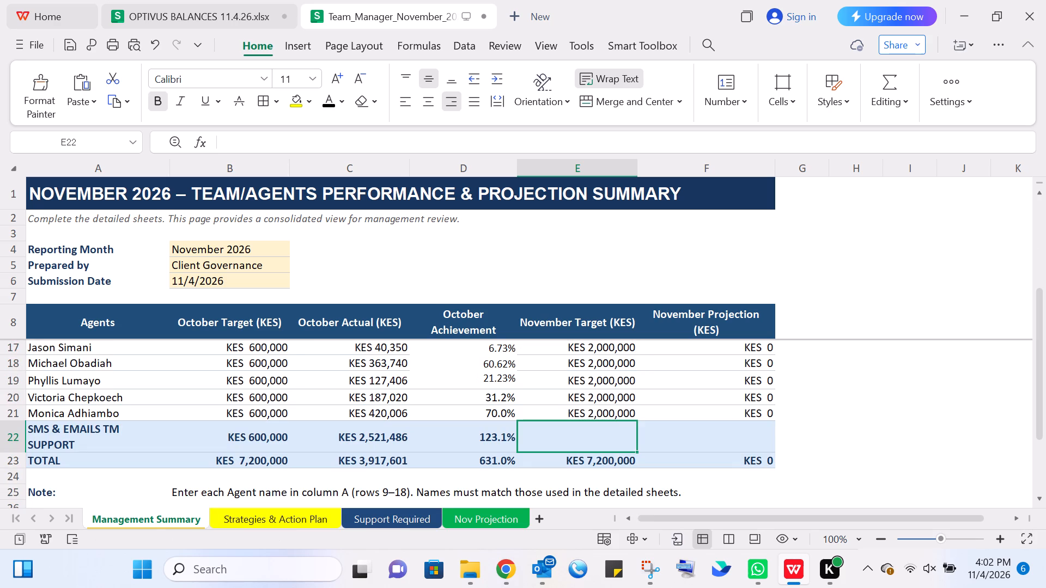
click(597, 437)
Copy the KES 2,000,000 November Target from E21 into E22, the SMS & EMAILS TM SUPPORT row, without incrementing it.
click(613, 409)
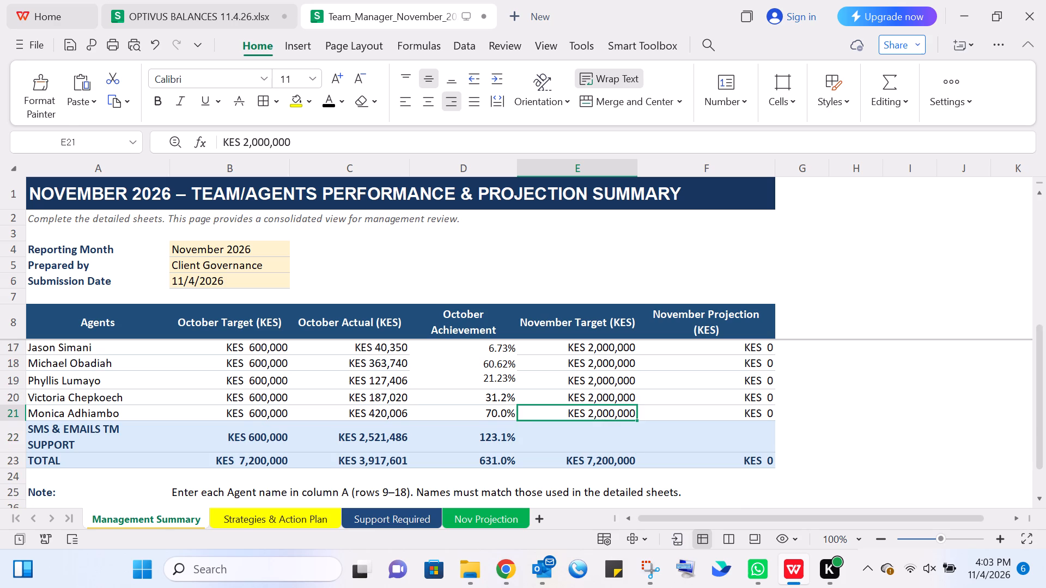
drag(637, 421, 638, 443)
click(646, 463)
click(646, 461)
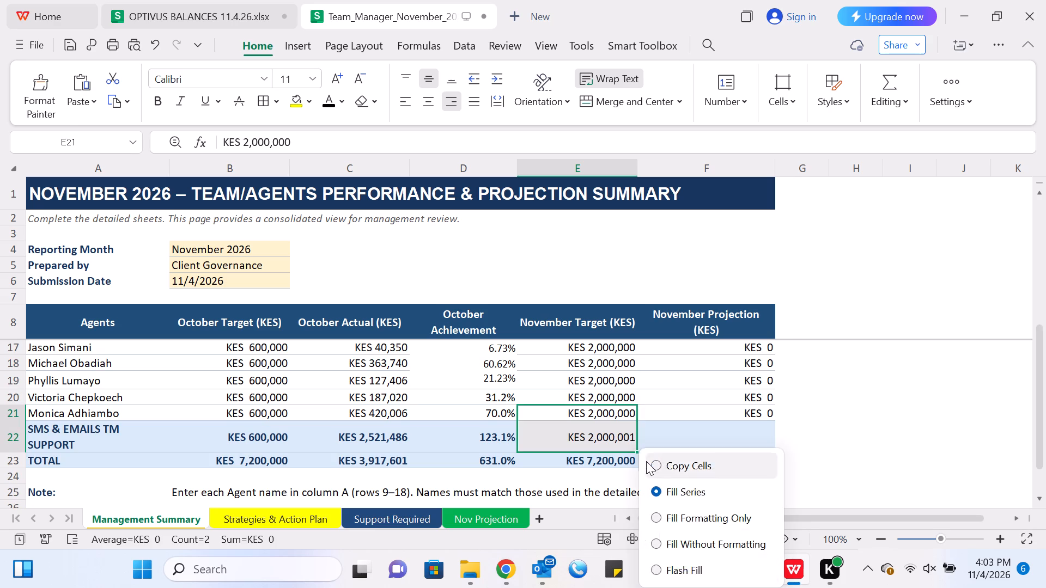
click(612, 461)
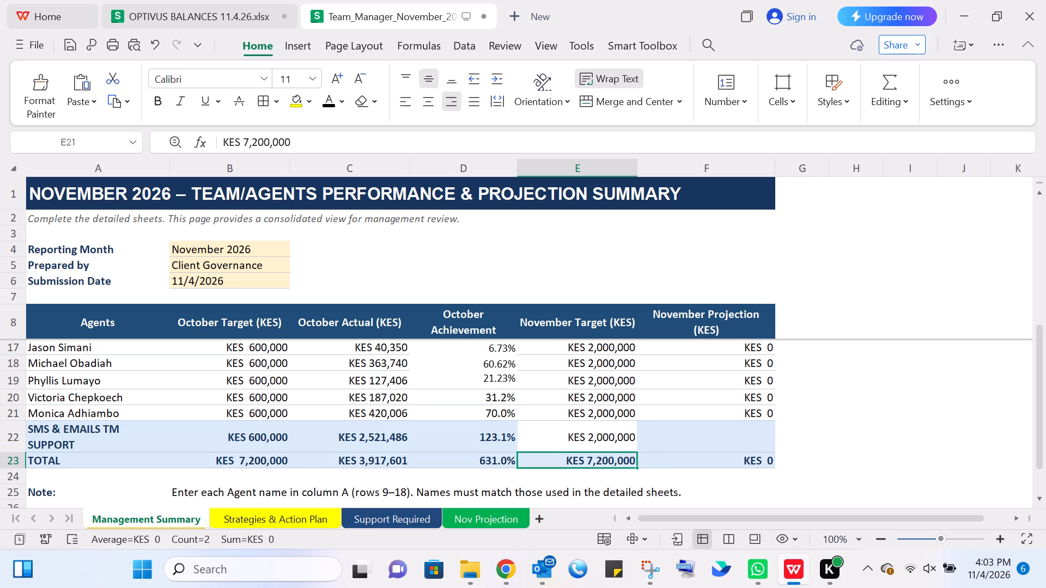
click(619, 483)
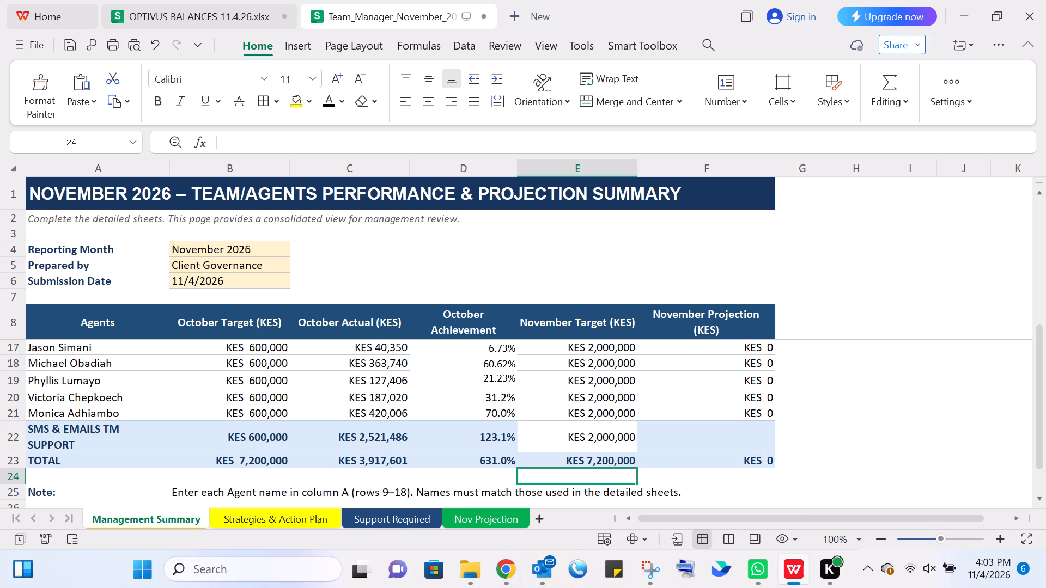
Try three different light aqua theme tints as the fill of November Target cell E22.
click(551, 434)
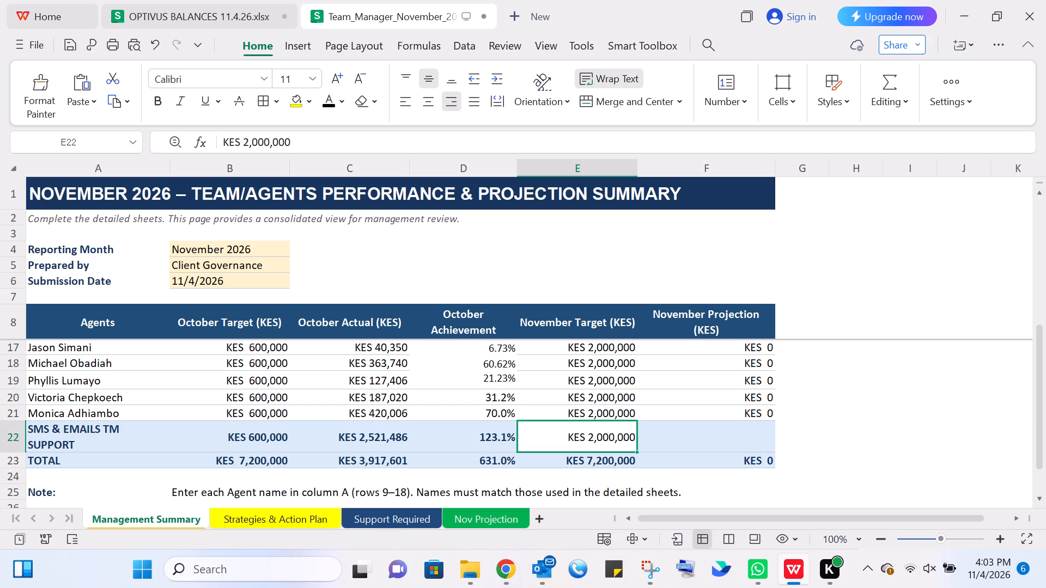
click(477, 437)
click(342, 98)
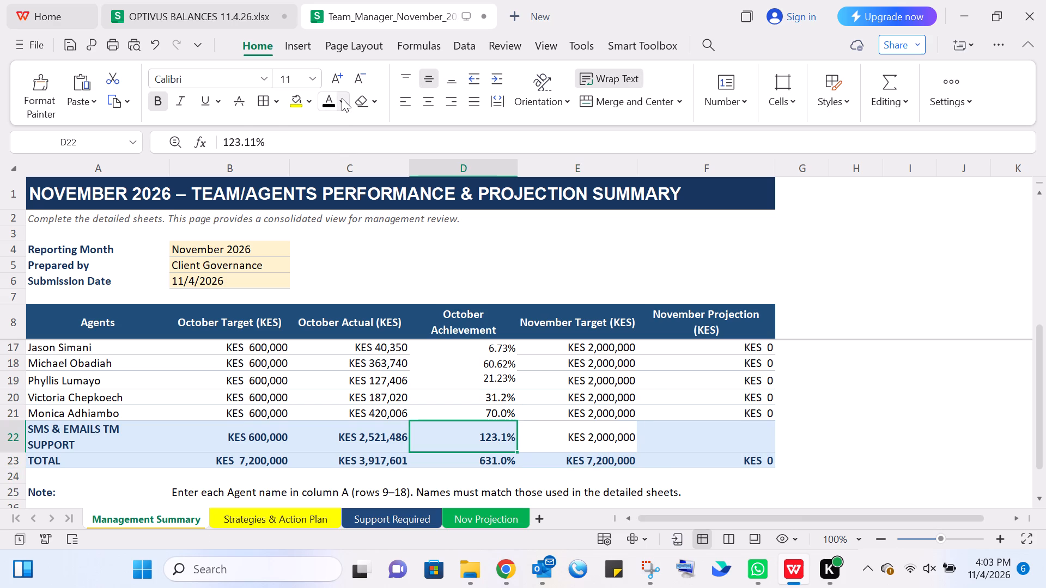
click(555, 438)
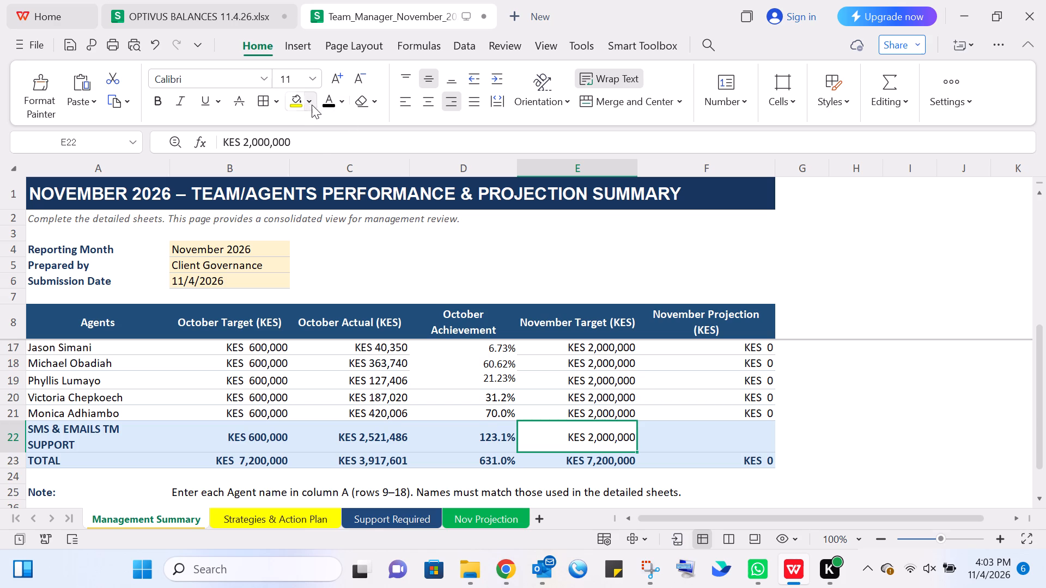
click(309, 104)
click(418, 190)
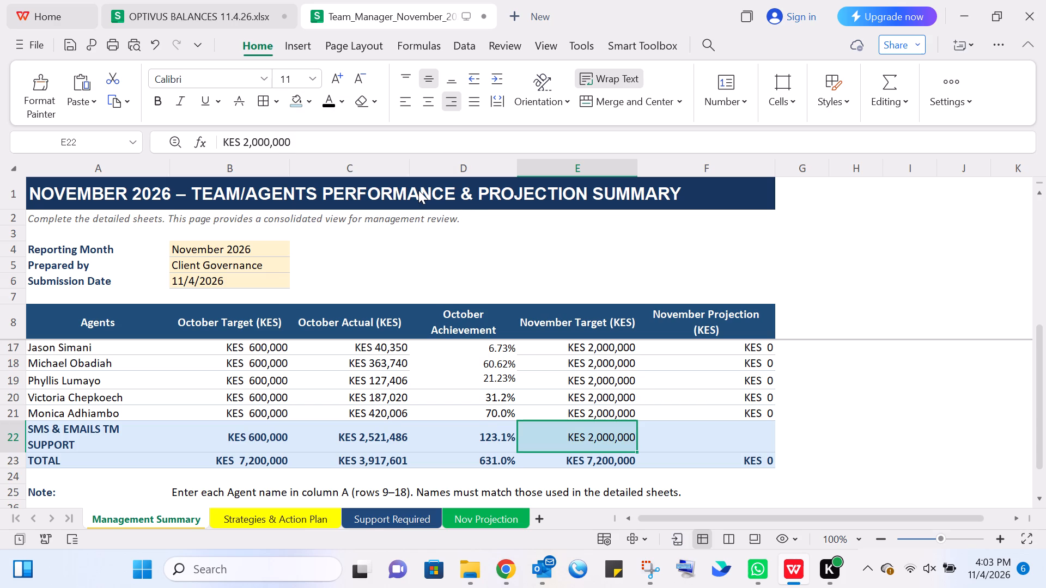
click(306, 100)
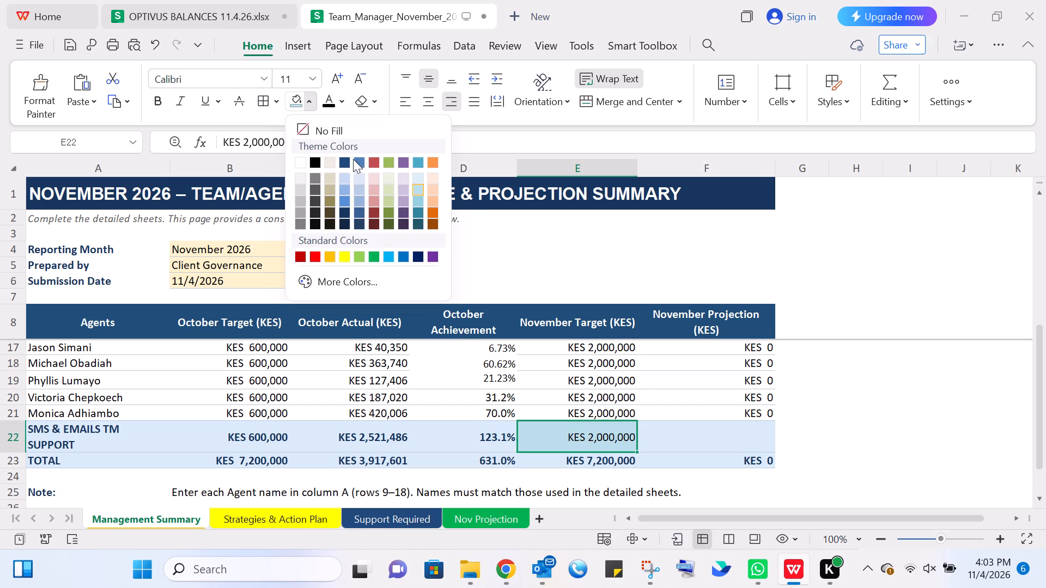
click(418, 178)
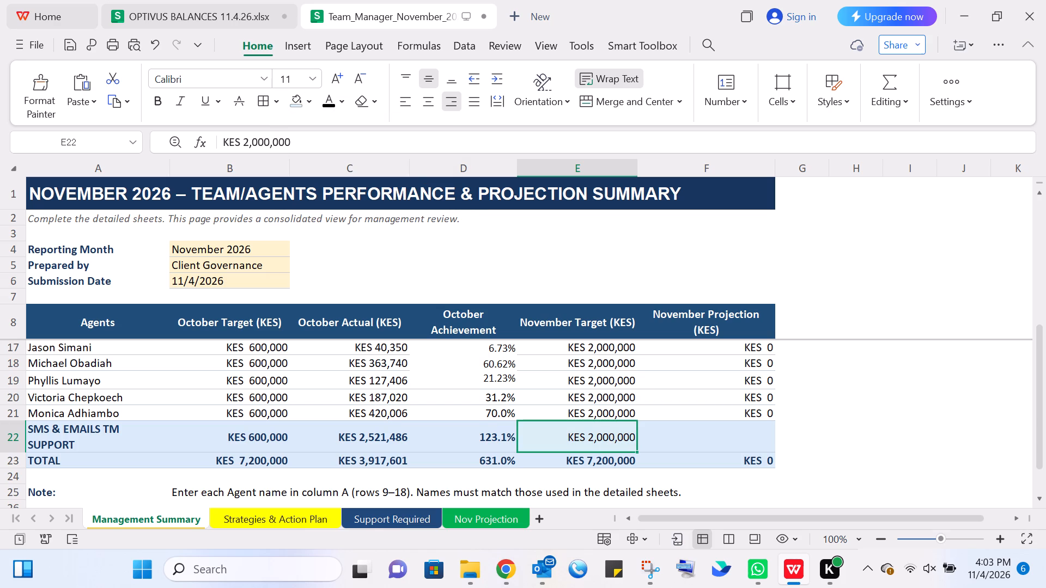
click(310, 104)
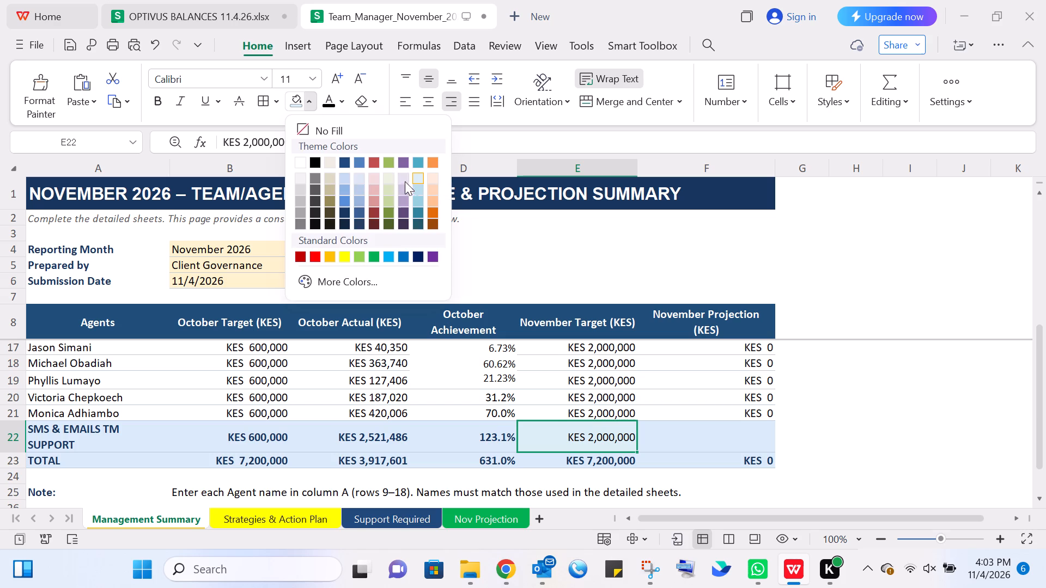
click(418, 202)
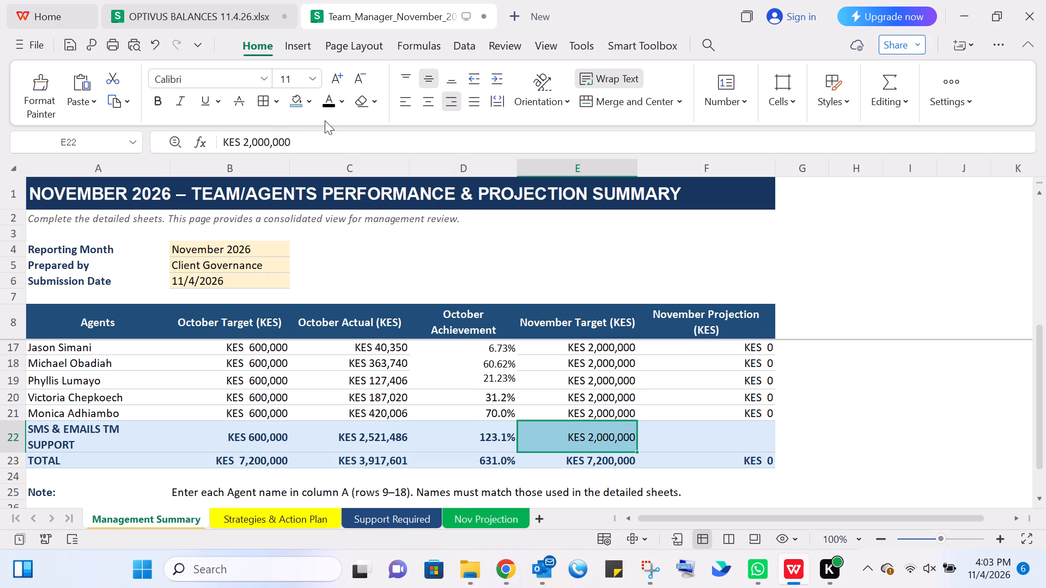
Fill cell E22 with the lightest tint of the dark blue theme colour to blend with its row.
click(311, 101)
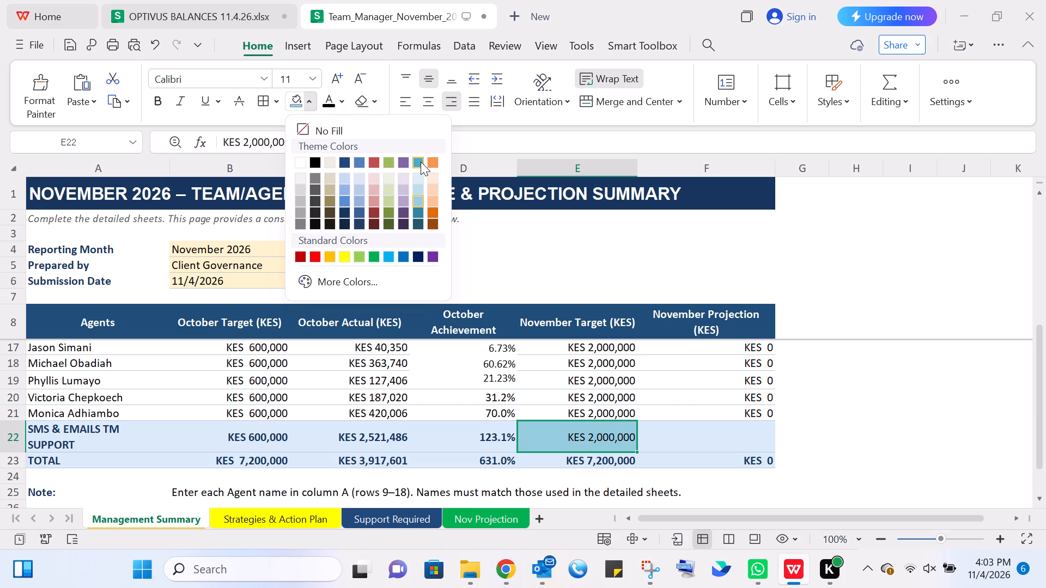
click(340, 176)
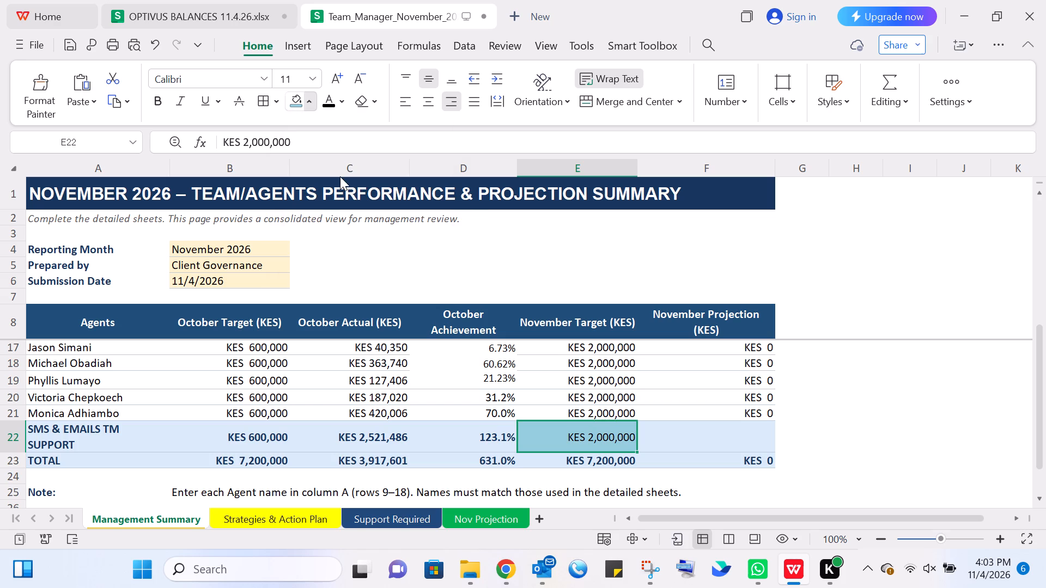
click(658, 442)
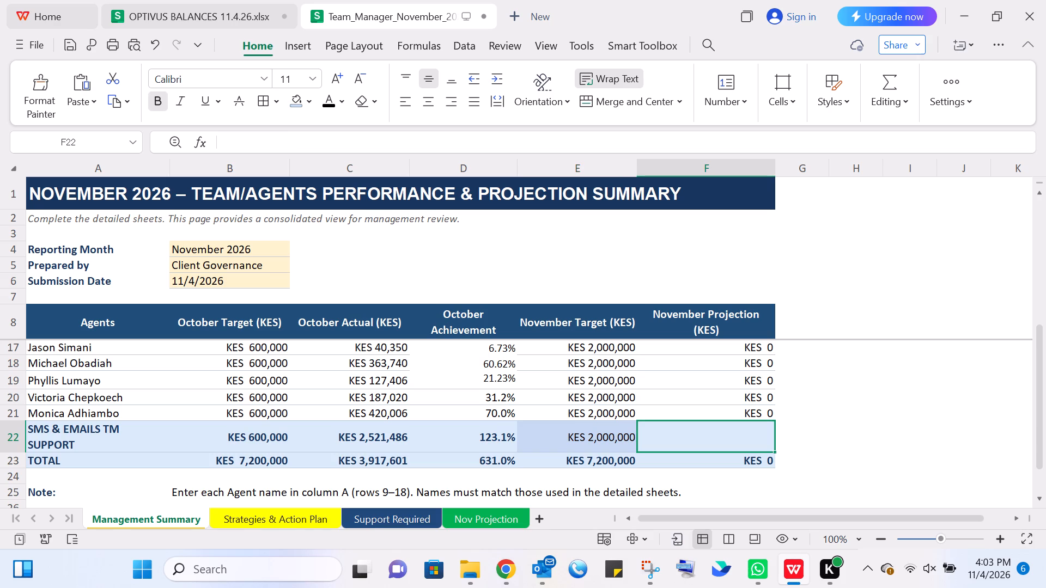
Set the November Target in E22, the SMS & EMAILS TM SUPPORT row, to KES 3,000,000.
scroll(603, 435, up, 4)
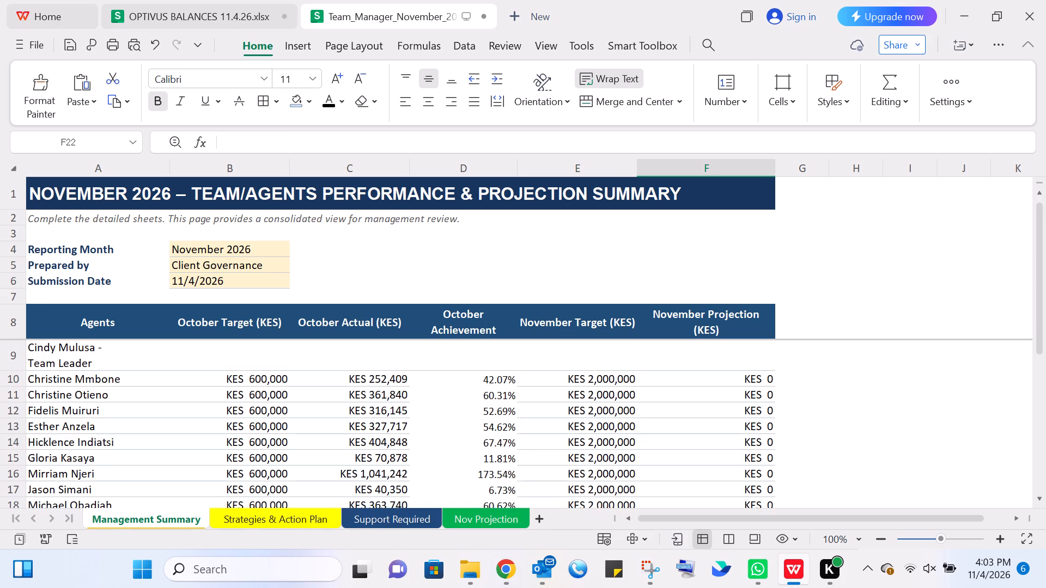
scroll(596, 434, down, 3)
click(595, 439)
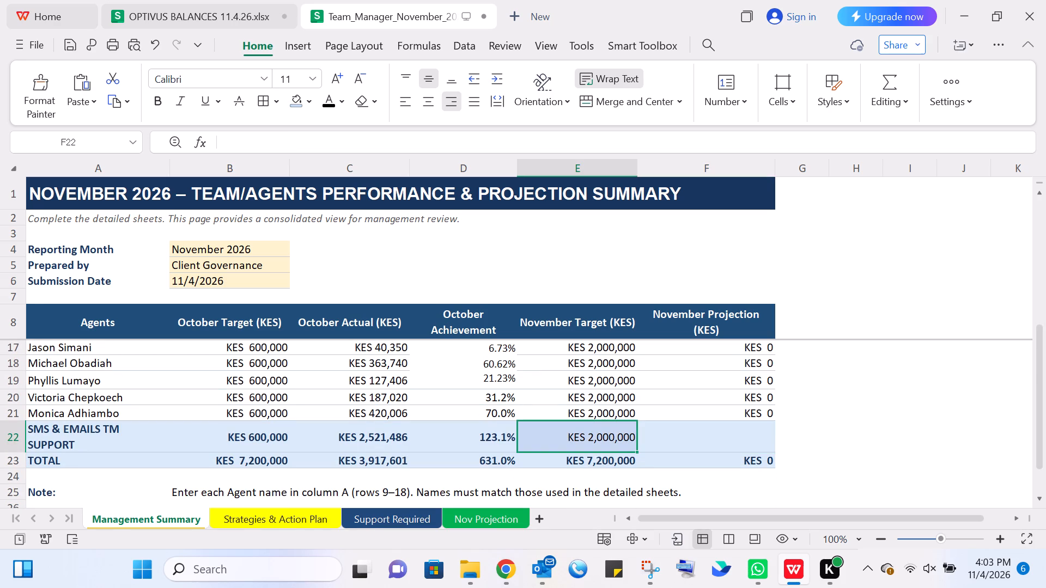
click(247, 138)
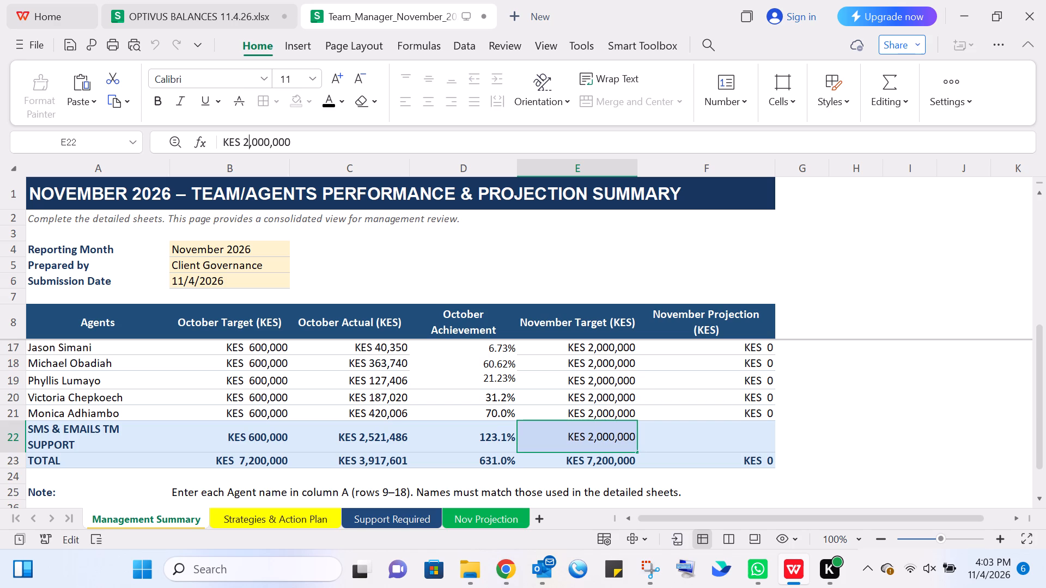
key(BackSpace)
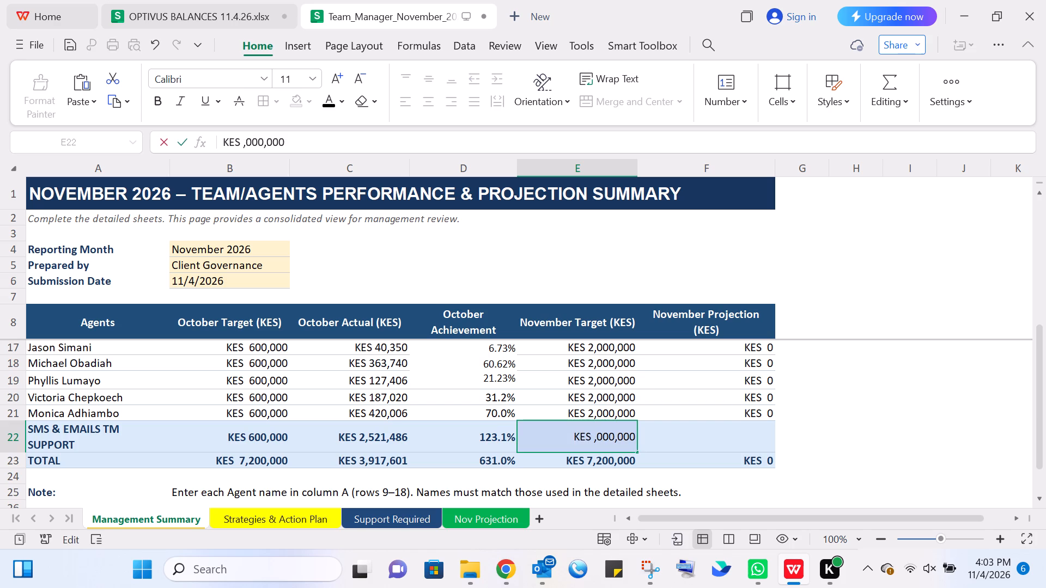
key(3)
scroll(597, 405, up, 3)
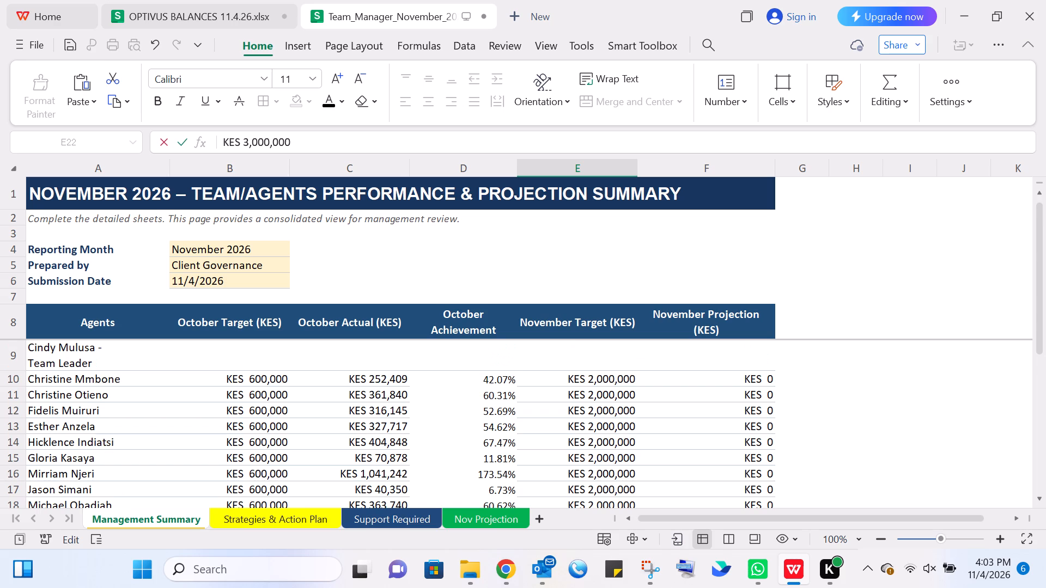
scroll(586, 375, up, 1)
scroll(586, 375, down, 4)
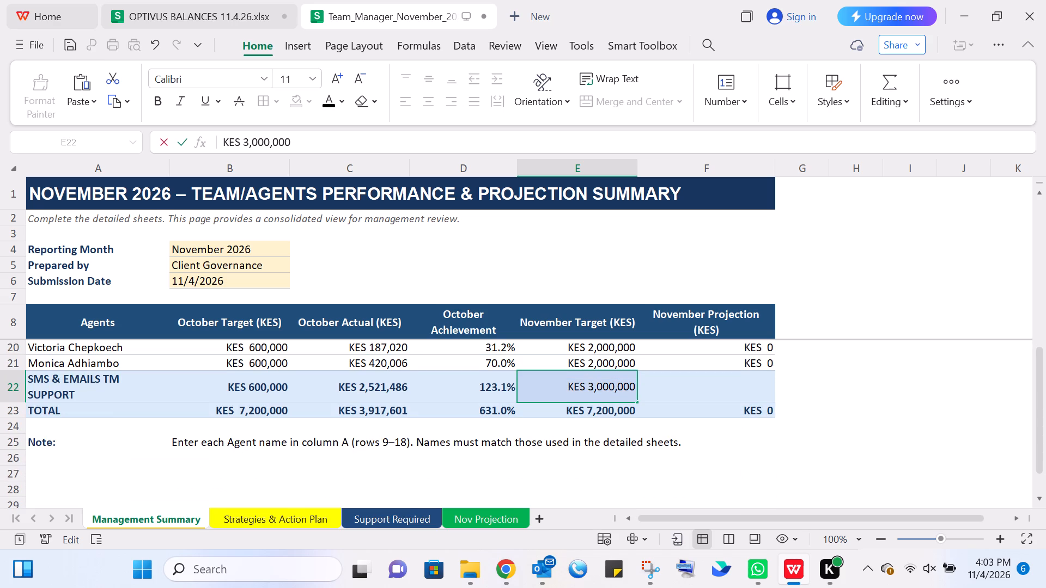
Extend the label in A22 so it reads SMS & EMAILS TM SUPPORT/ FIELDWORK.
click(118, 385)
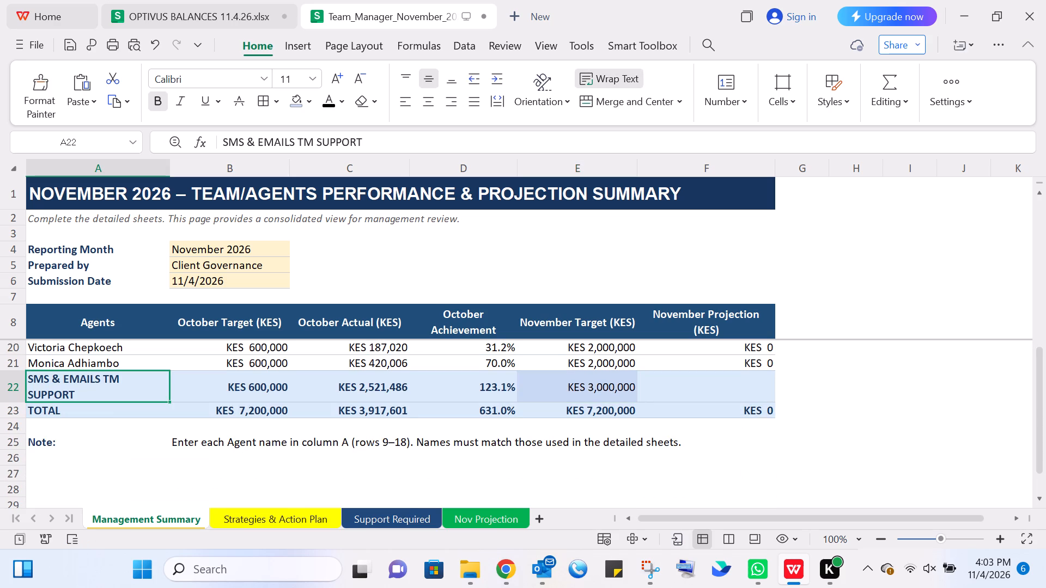
click(378, 136)
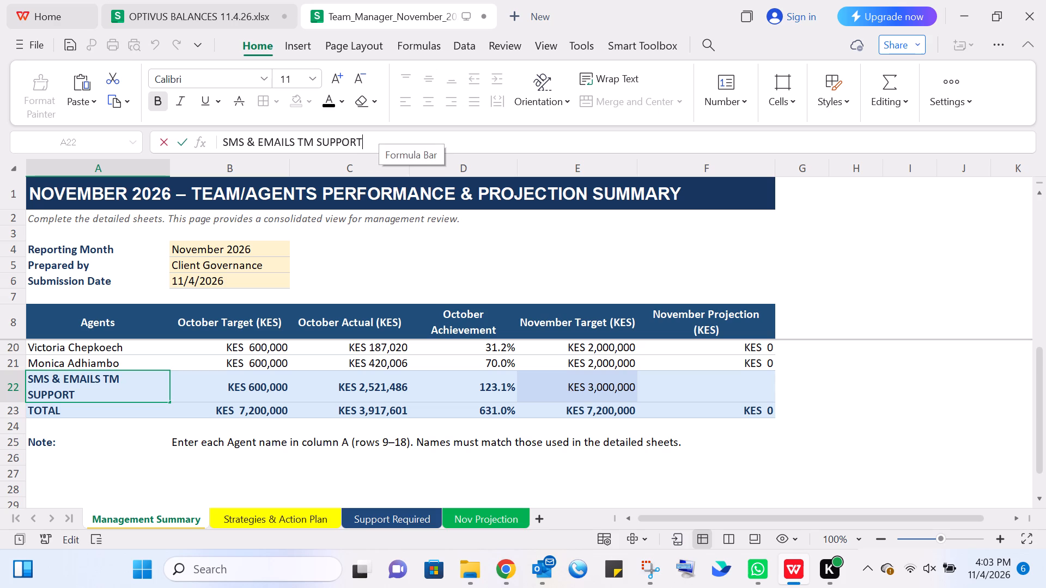
key(space)
key(BackSpace)
text(/ FIELD)
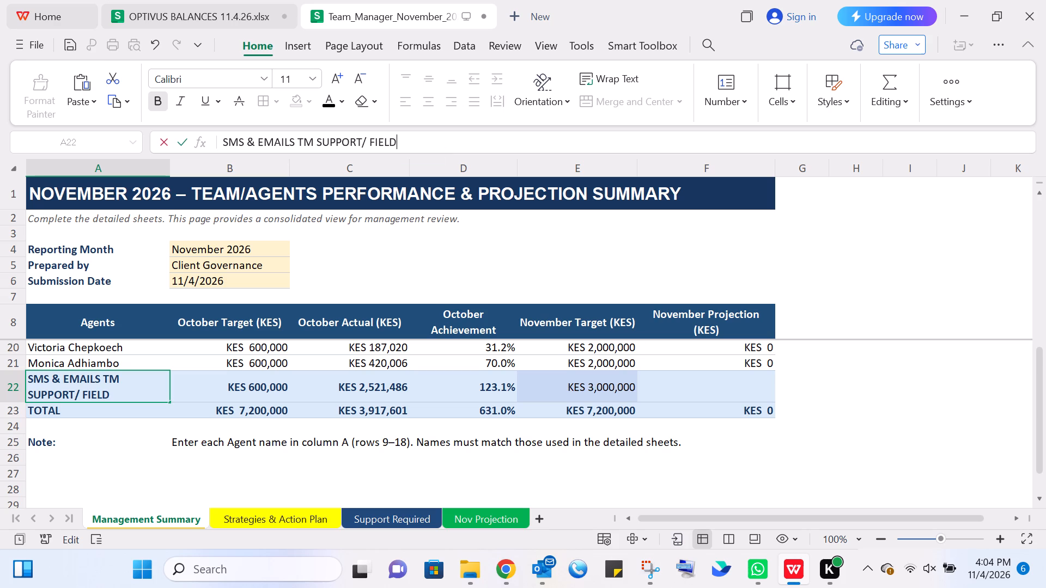
text(WORK)
Set the November Target in E22, the SMS & EMAILS TM SUPPORT/ FIELDWORK row, to KES 4,000,000.
click(617, 382)
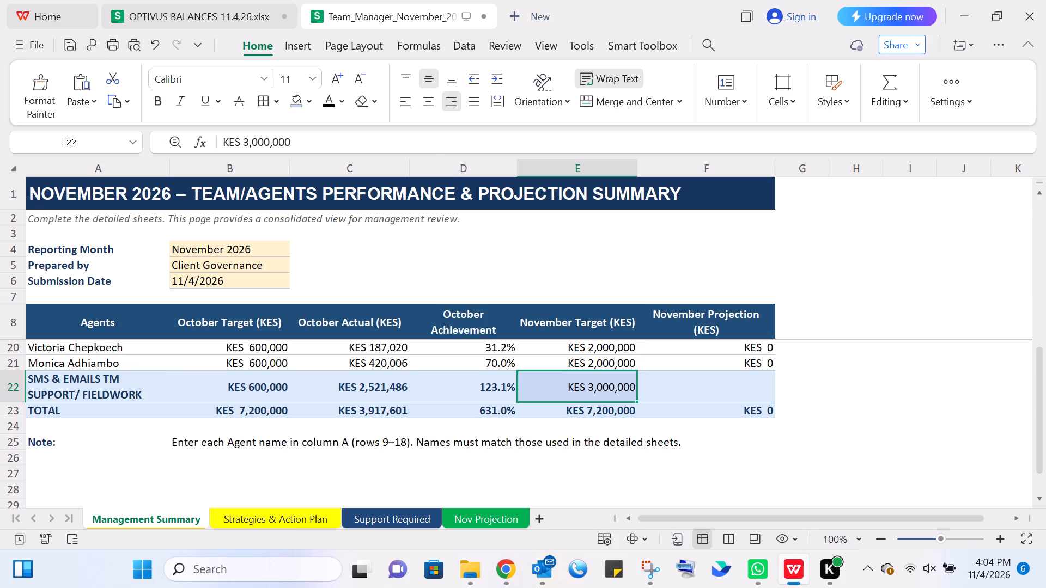
click(247, 143)
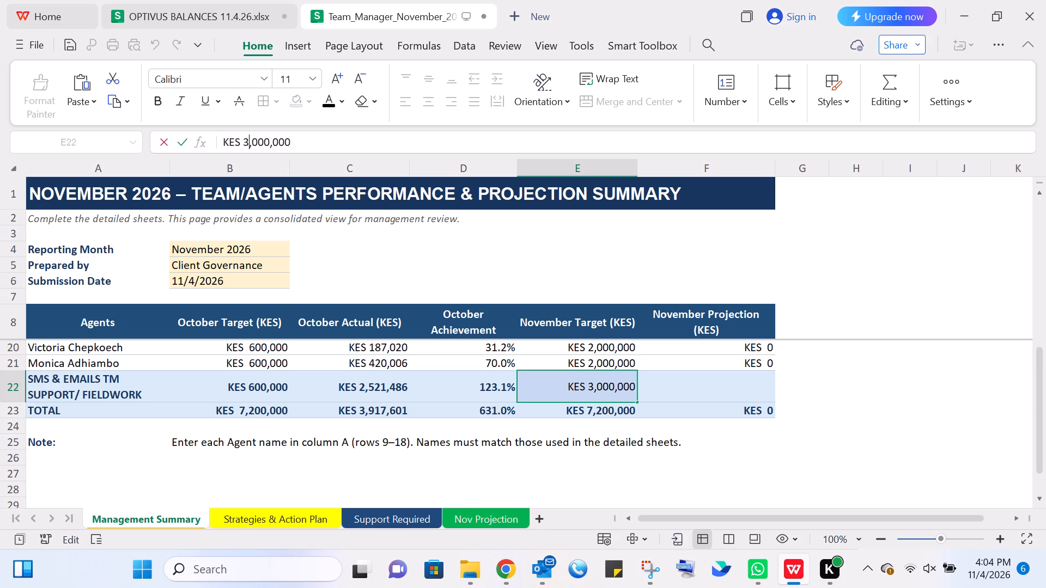
key(BackSpace)
key(4)
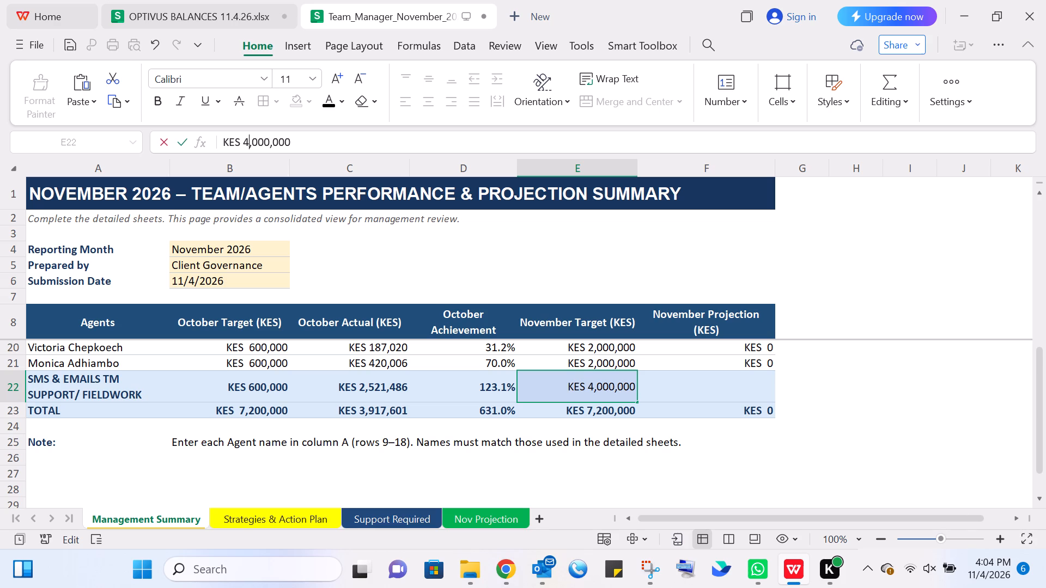
click(717, 399)
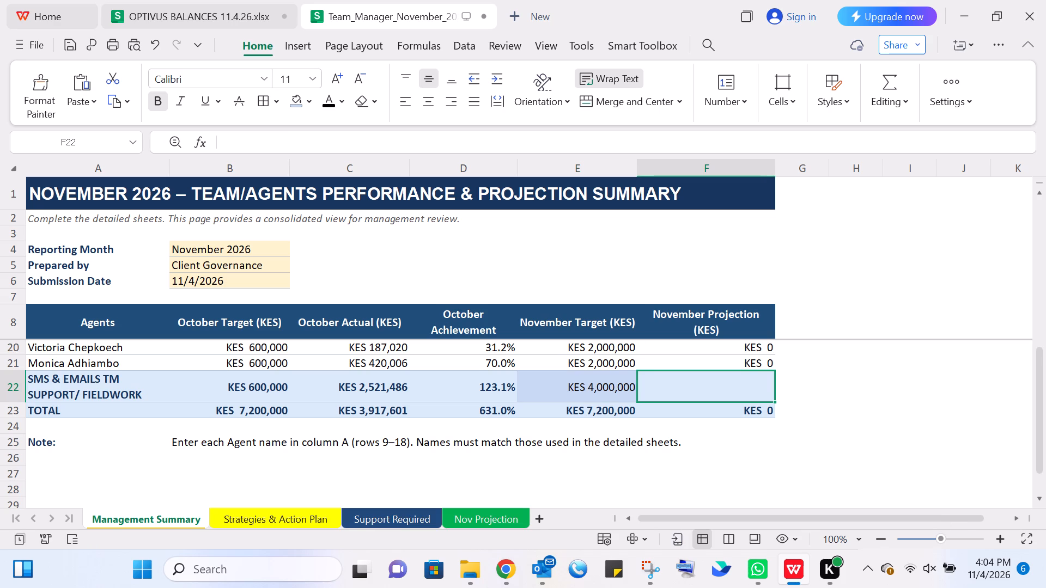
Select the November Target total in cell E23 of the TOTAL row.
click(596, 411)
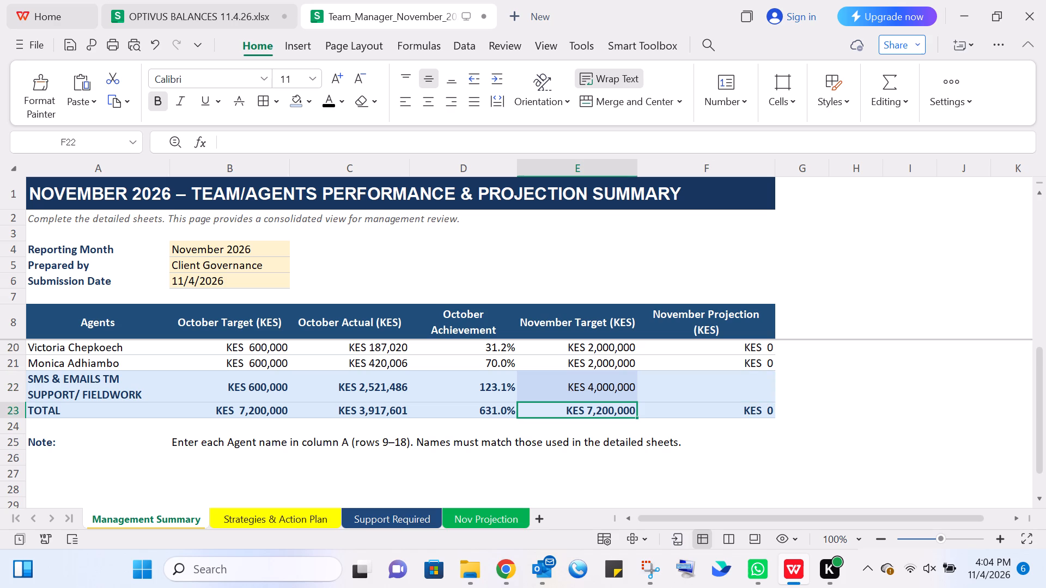
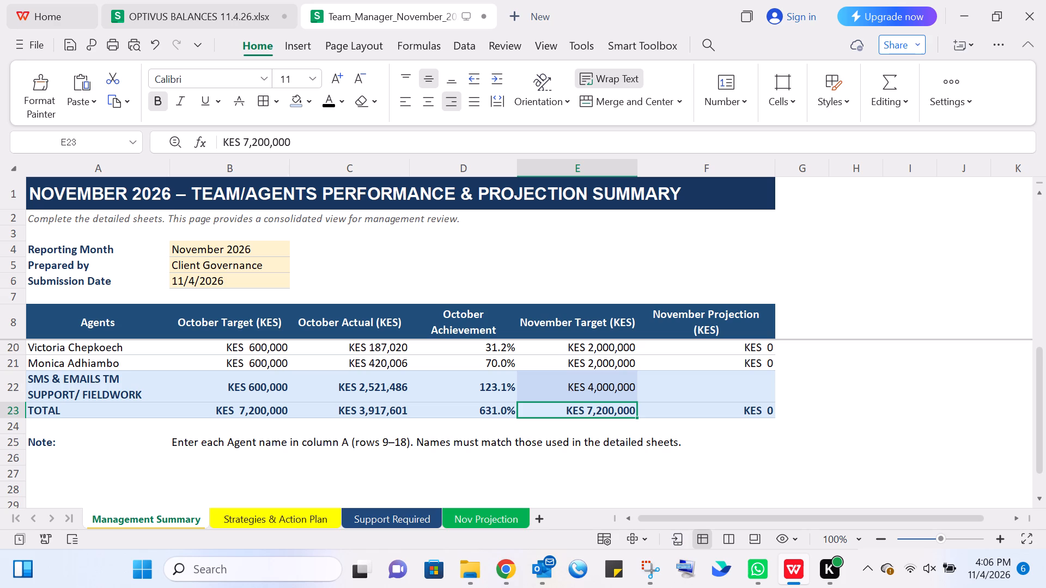
Open the November Target in E22, the SMS & EMAILS TM SUPPORT/ FIELDWORK row, for editing at its leading digit.
click(594, 386)
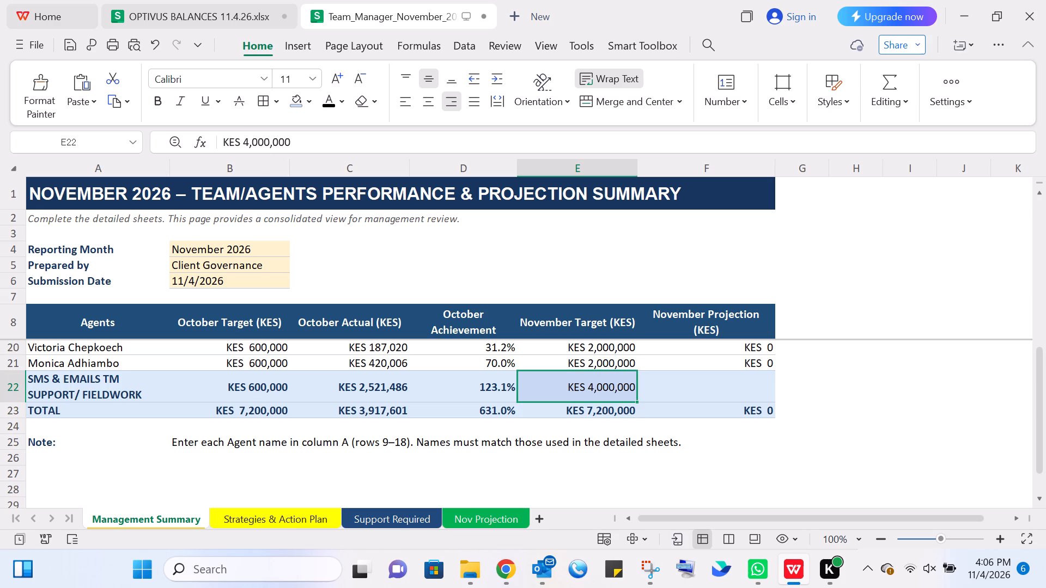
click(249, 142)
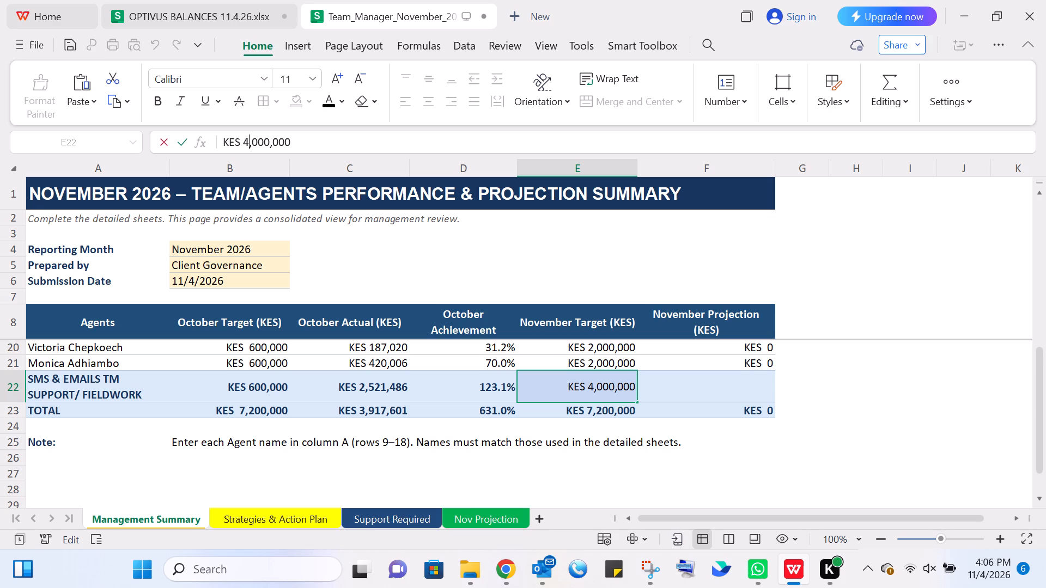
click(592, 385)
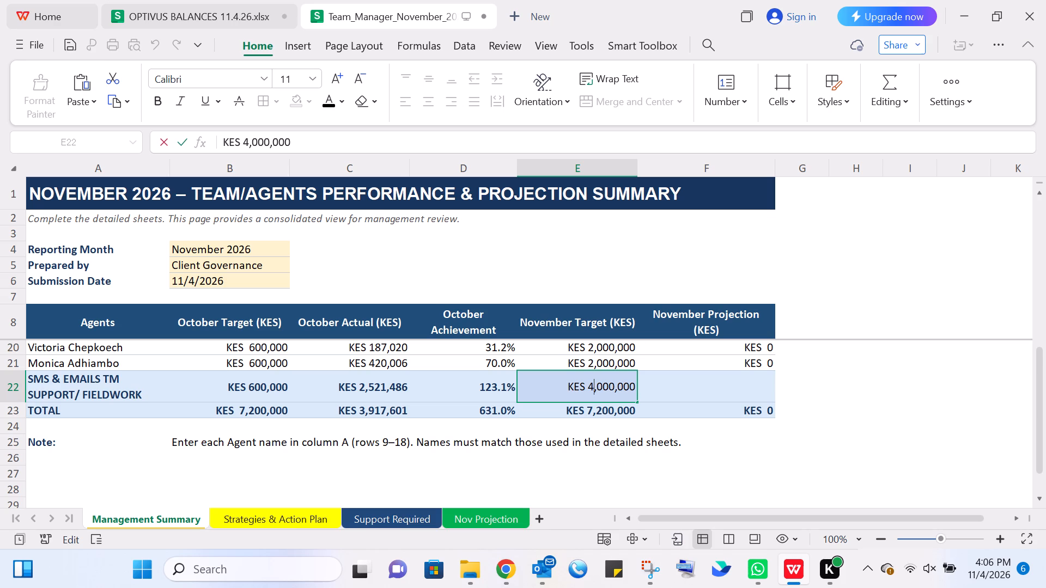
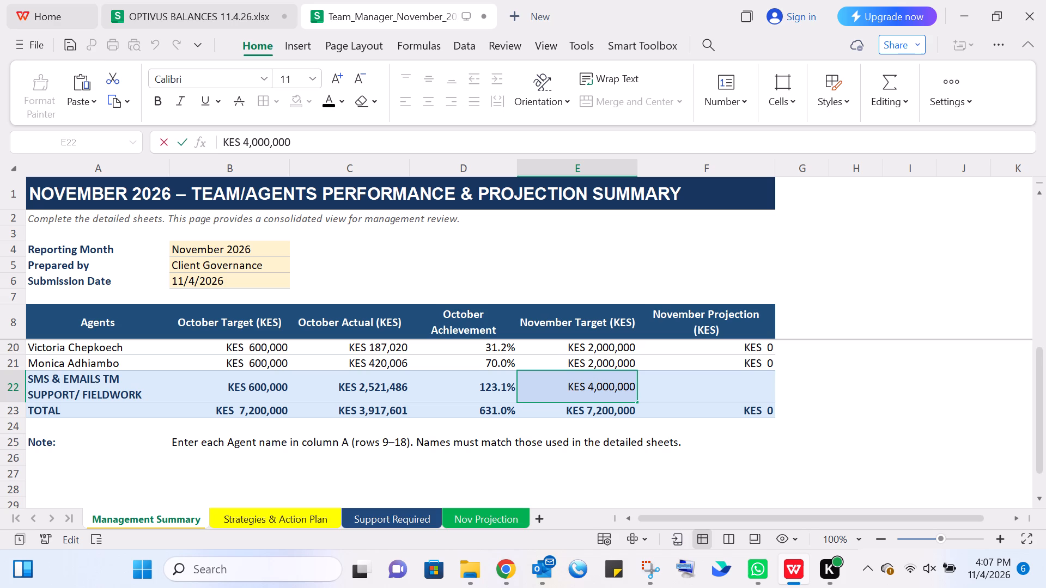
Leave the edit of E22, the support/fieldwork November Target, and save the workbook.
scroll(616, 407, up, 10)
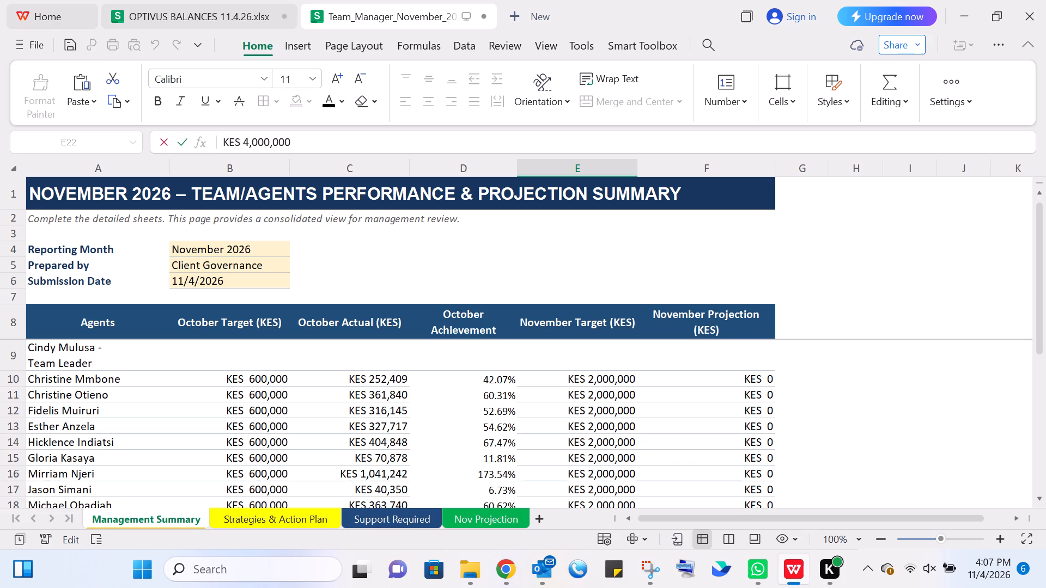
click(598, 379)
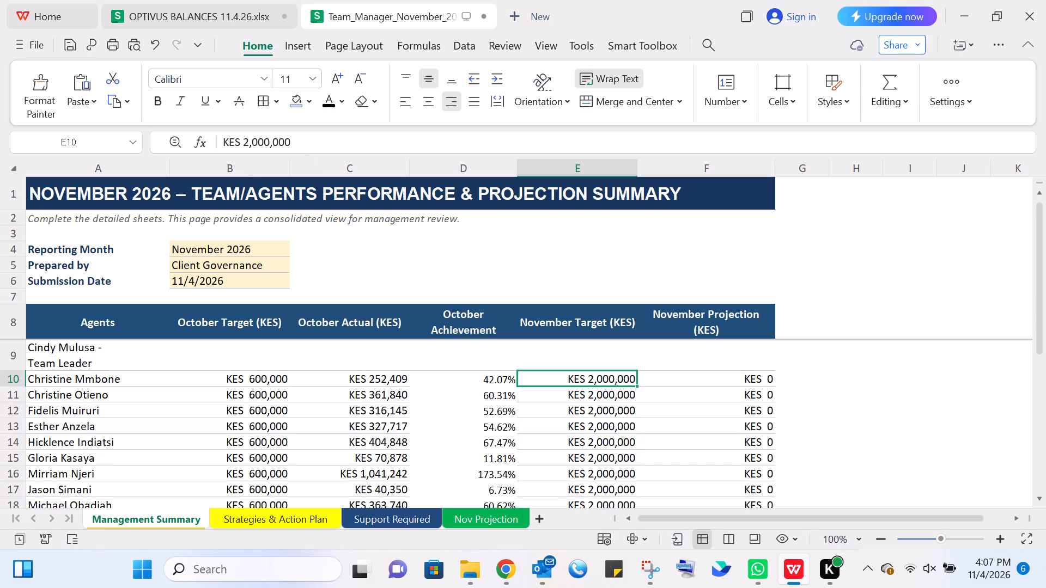
click(722, 381)
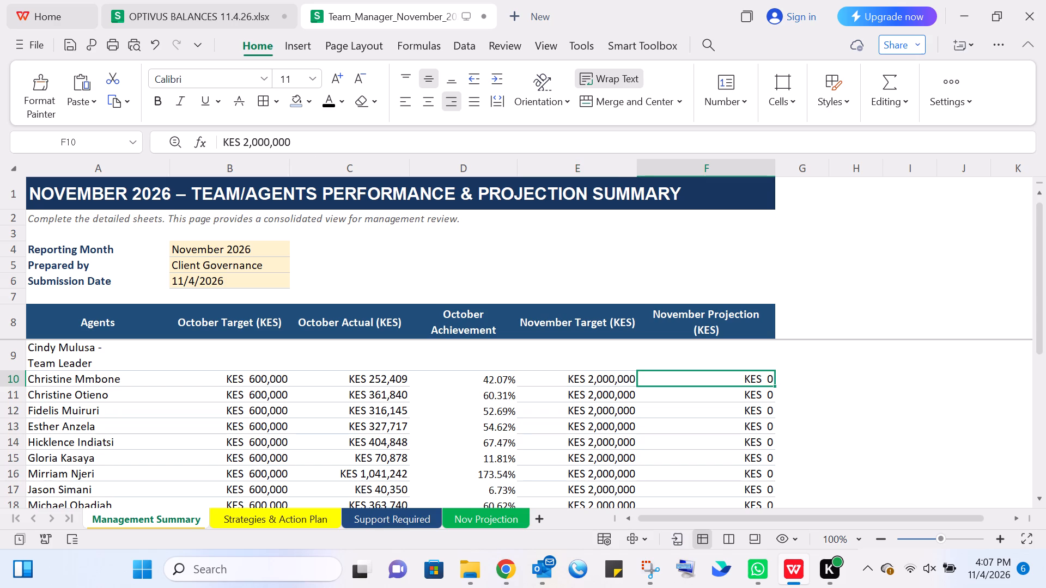
scroll(747, 402, down, 3)
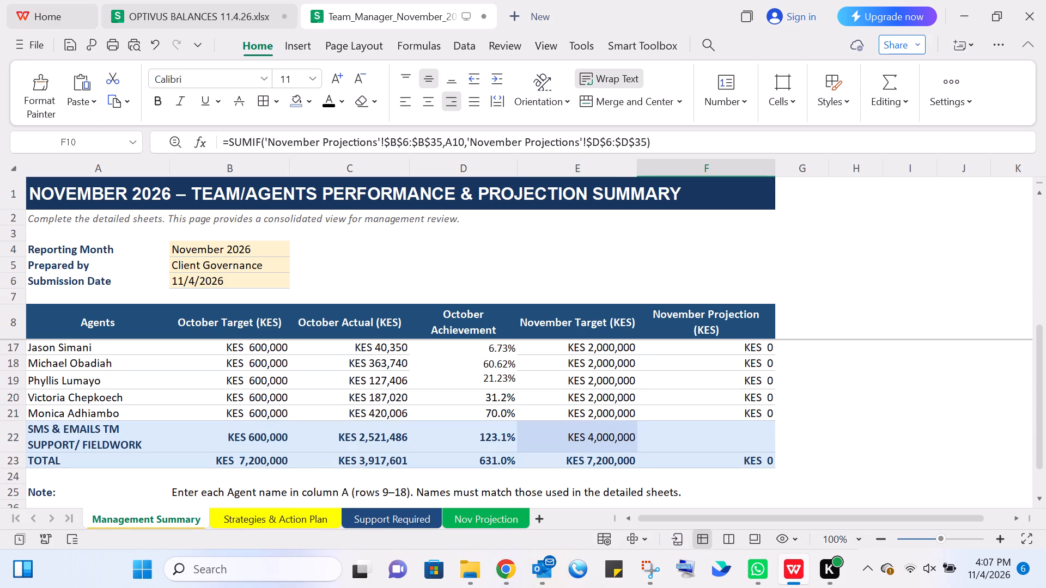
click(69, 47)
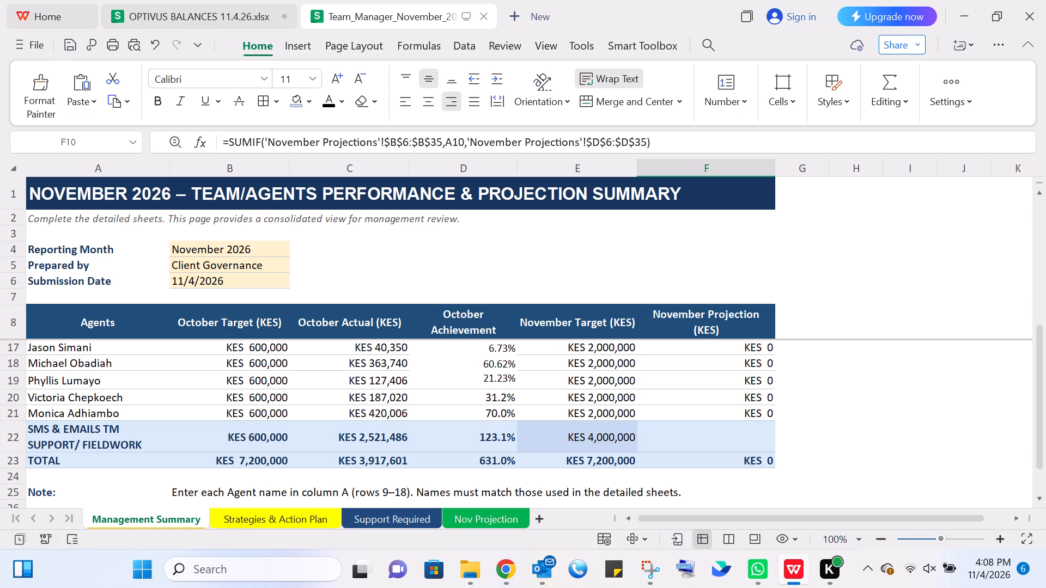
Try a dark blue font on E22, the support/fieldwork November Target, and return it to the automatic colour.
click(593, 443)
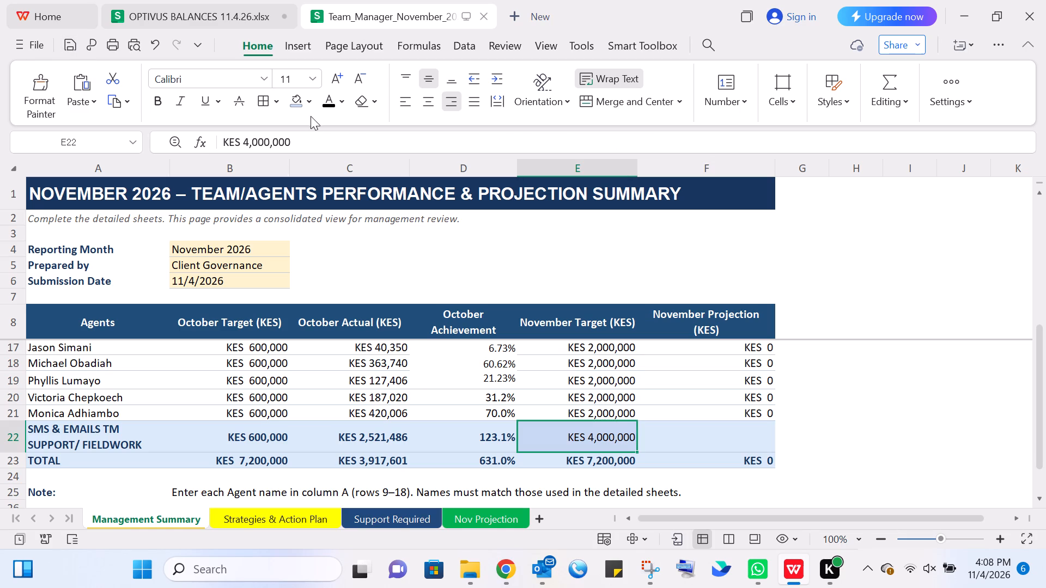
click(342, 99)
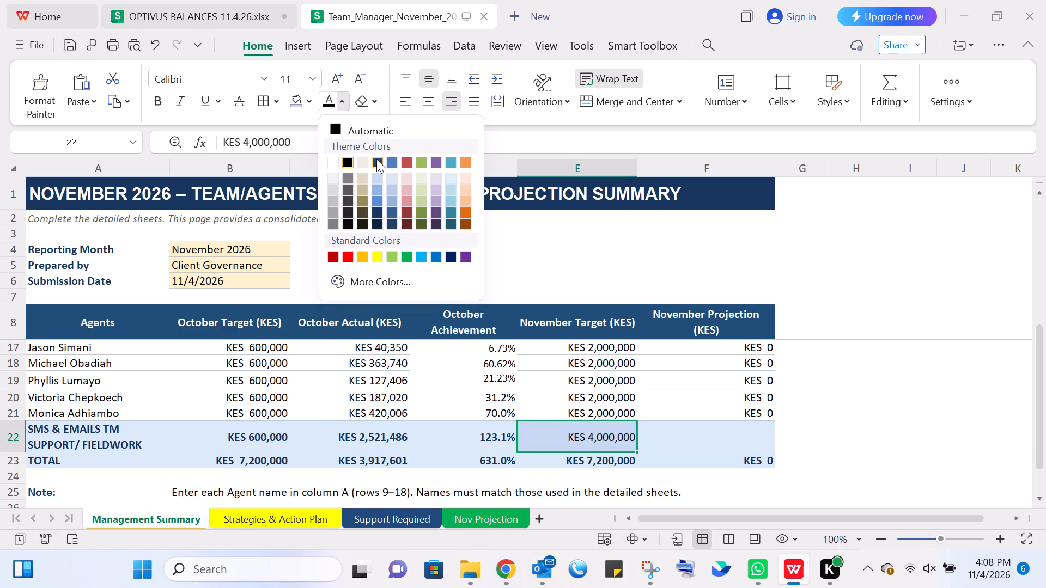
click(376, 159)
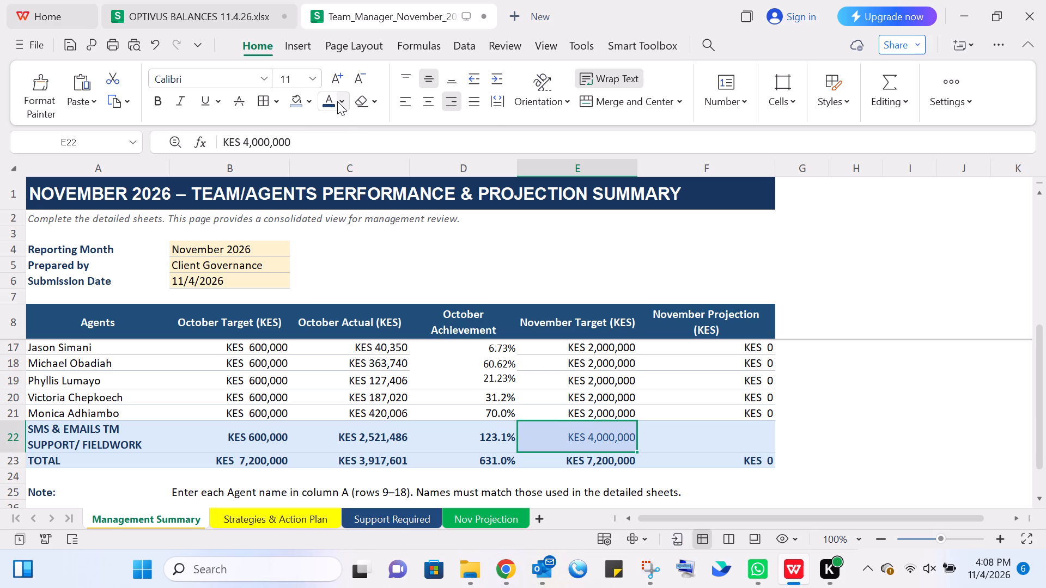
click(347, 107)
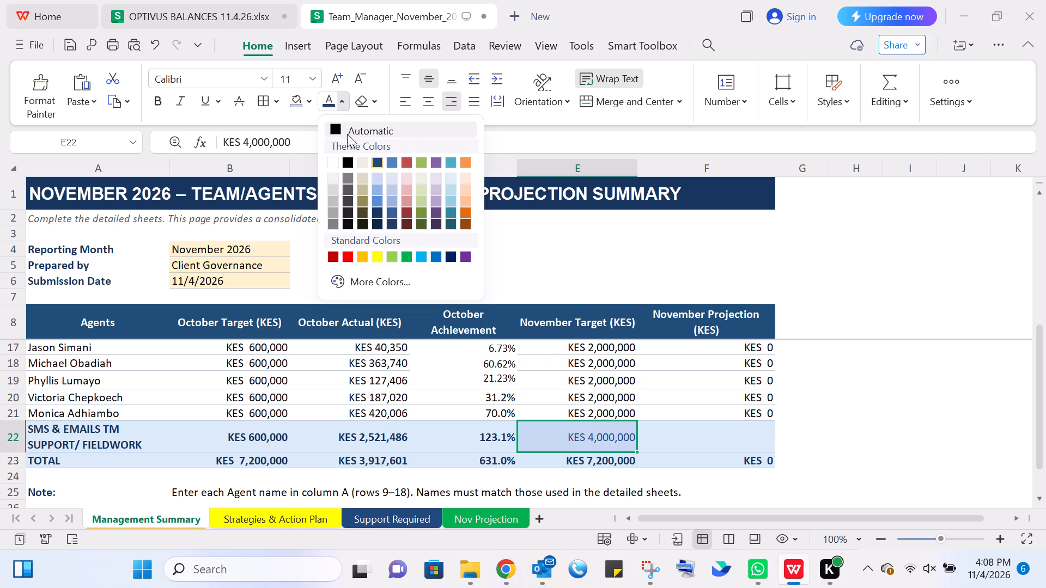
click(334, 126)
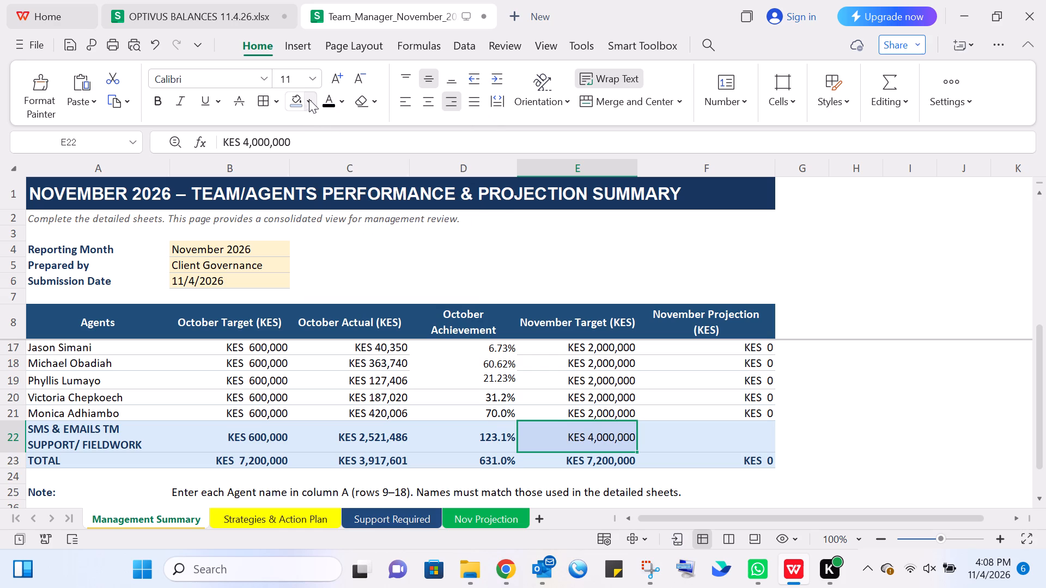
Fill the support/fieldwork November Target cell E22 with the lightest blue theme tint so it blends with its row.
click(309, 99)
click(348, 162)
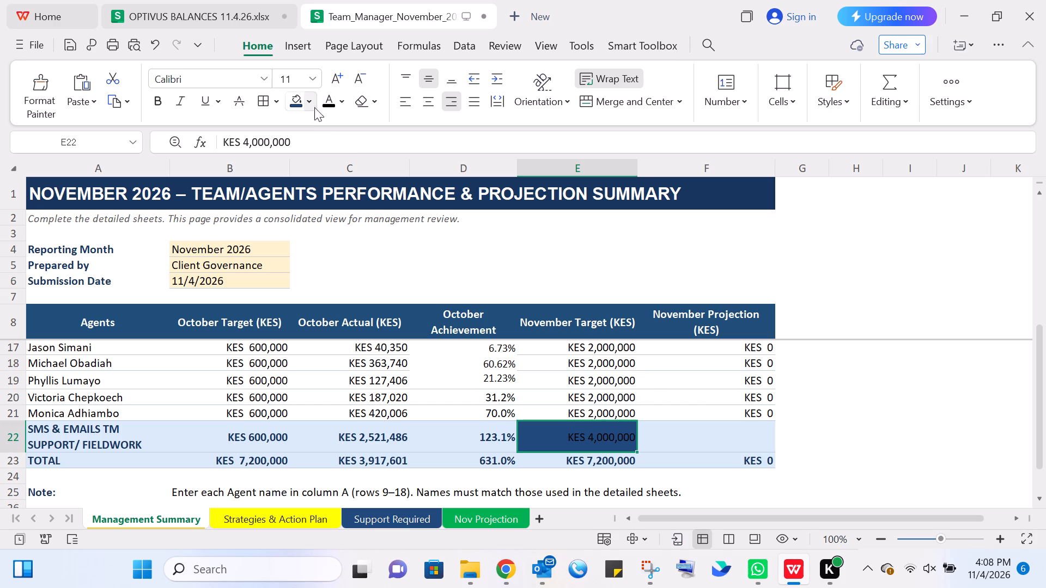
click(309, 94)
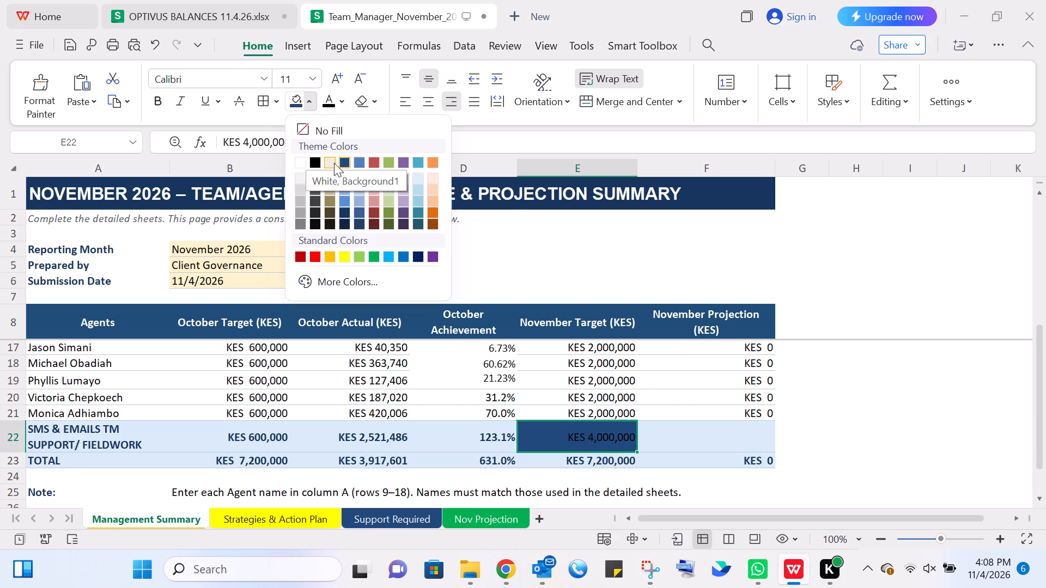
click(360, 176)
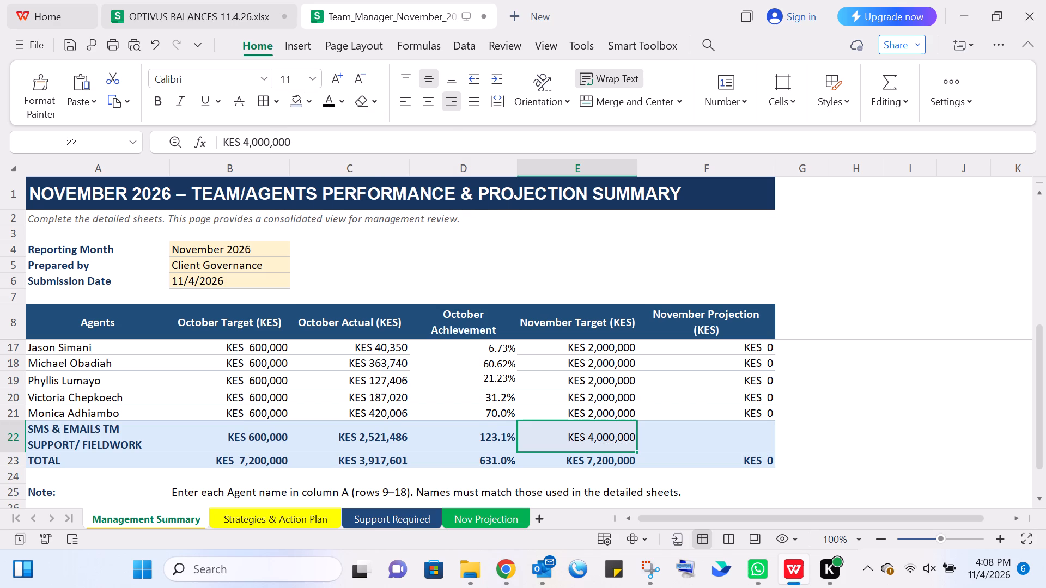
click(635, 436)
click(654, 436)
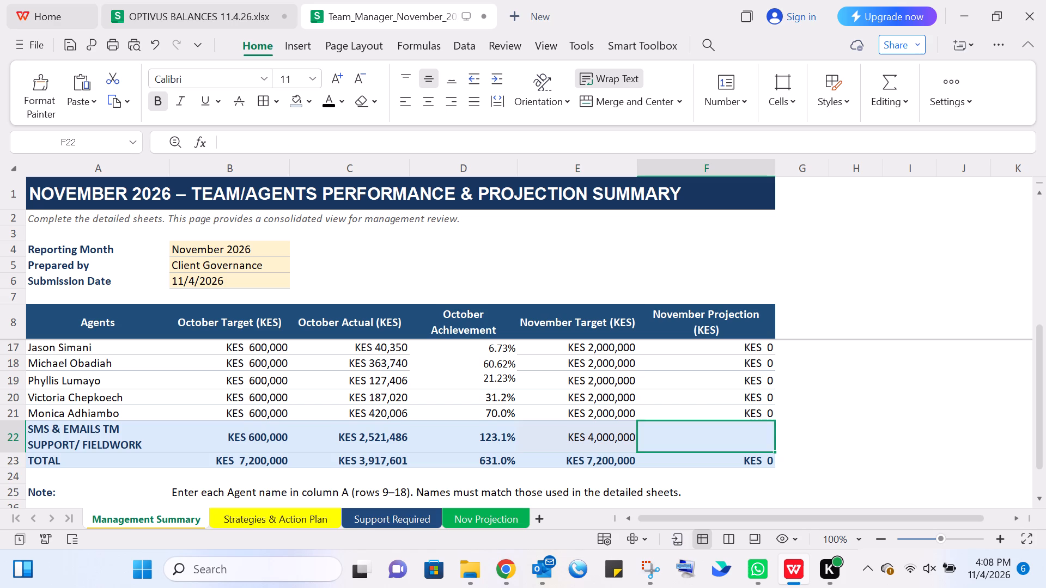
Make the support/fieldwork November Target in E22 bold with a dark blue font, like the other figures in its row.
click(613, 445)
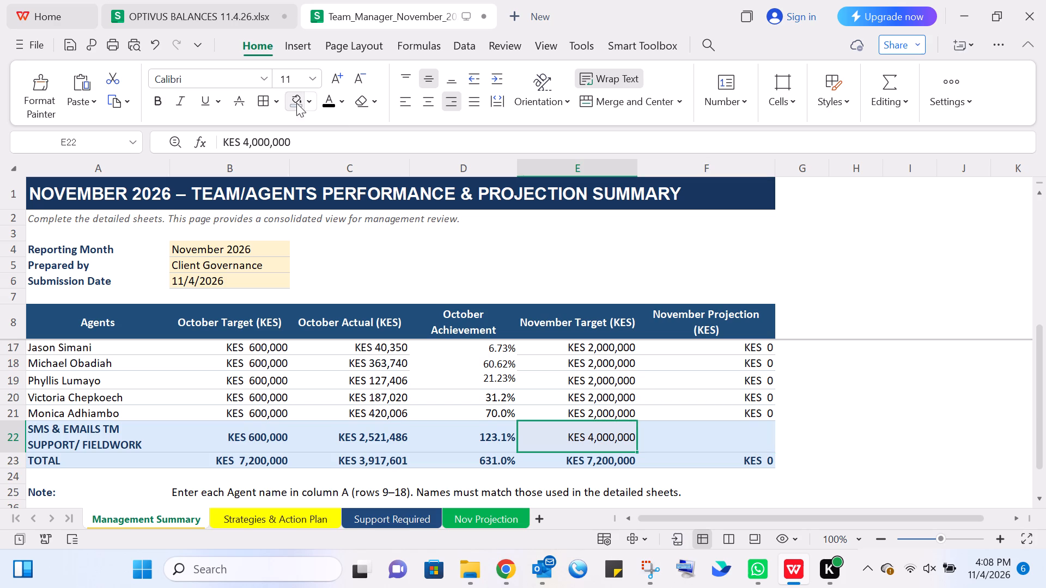
click(159, 101)
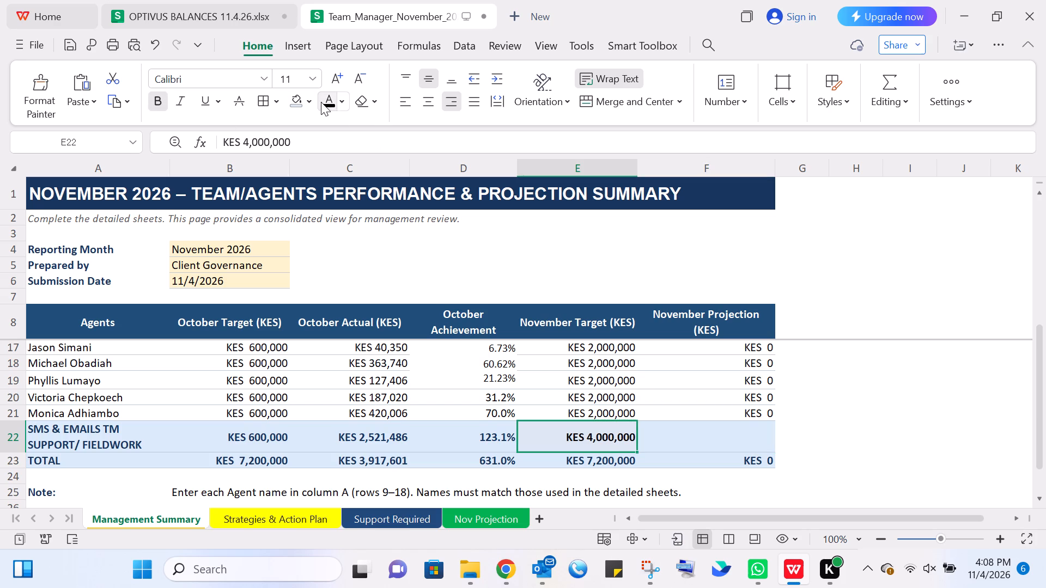
click(341, 101)
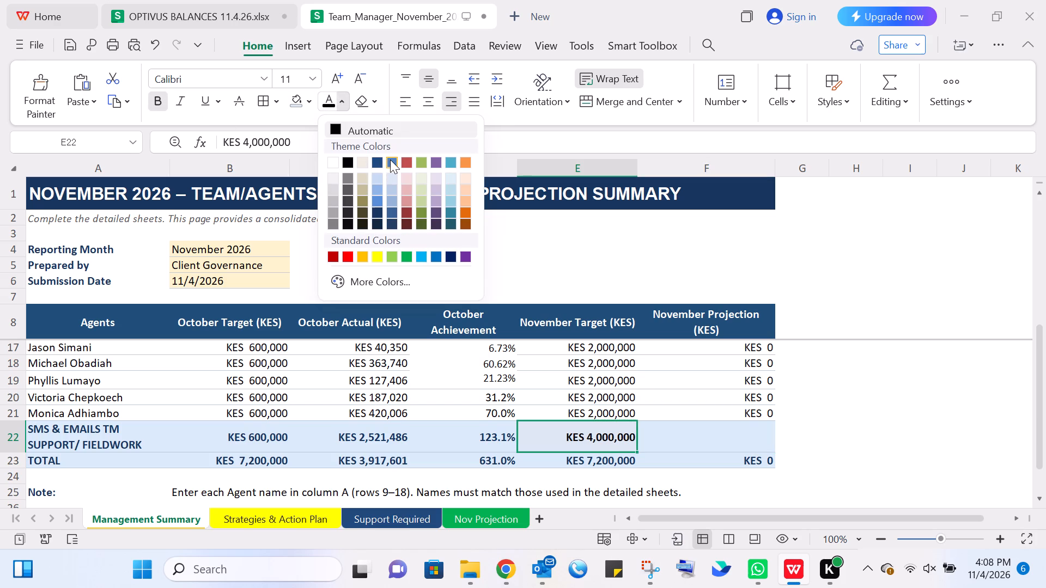
click(390, 160)
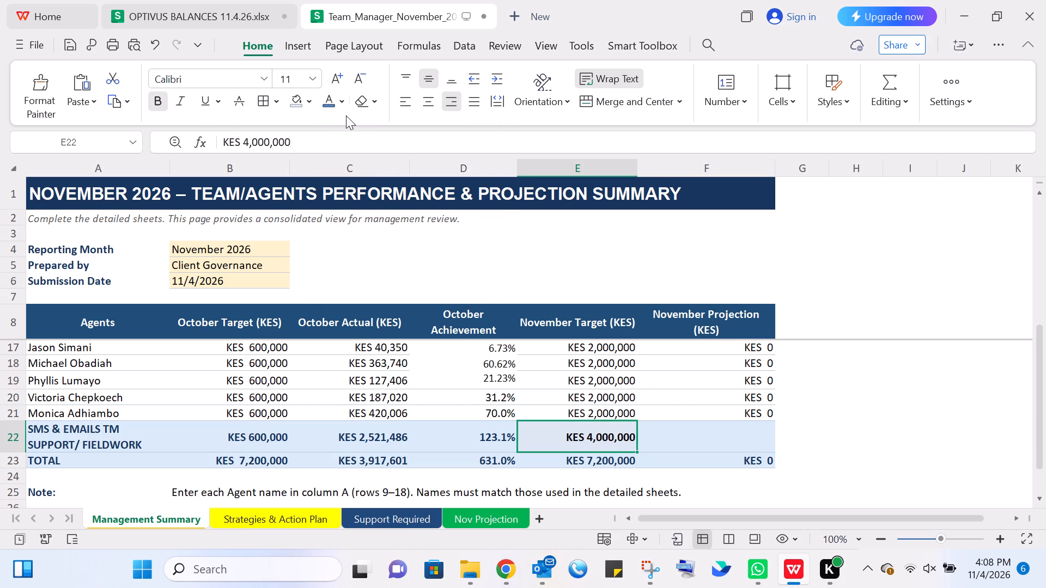
click(342, 102)
click(377, 160)
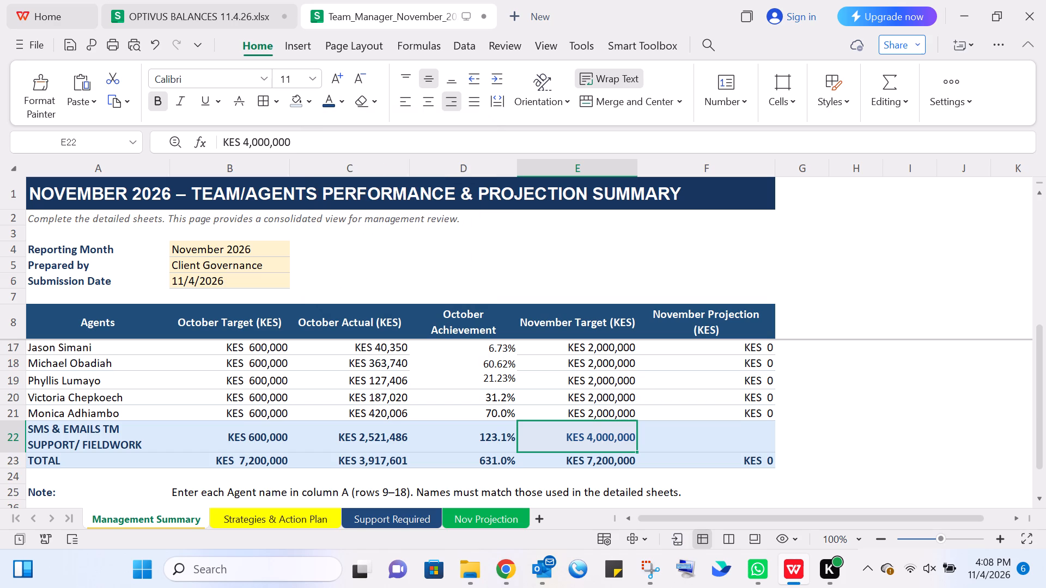
click(701, 445)
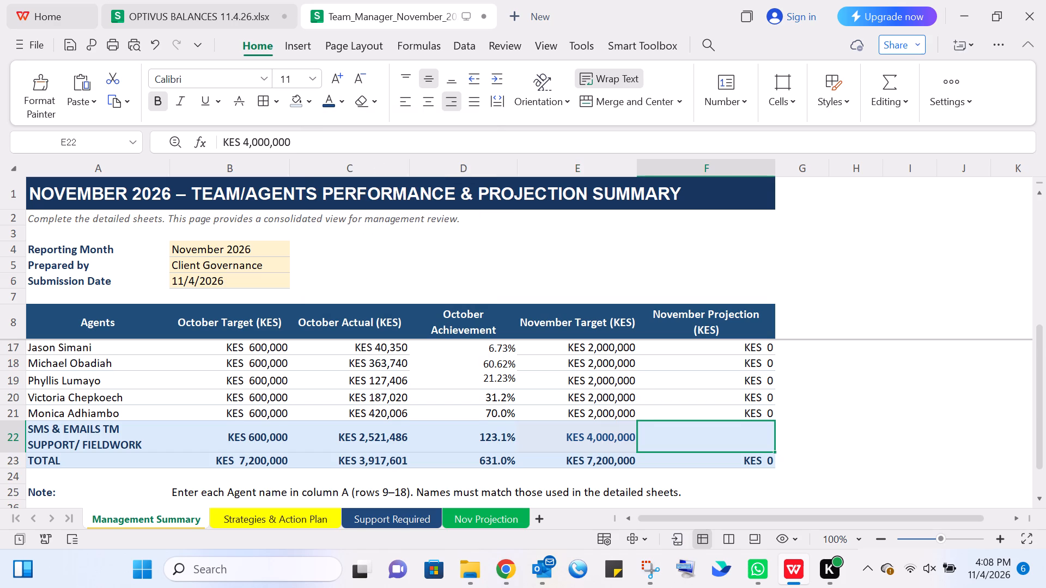
Save the workbook with the reformatted Management Summary.
scroll(696, 439, down, 2)
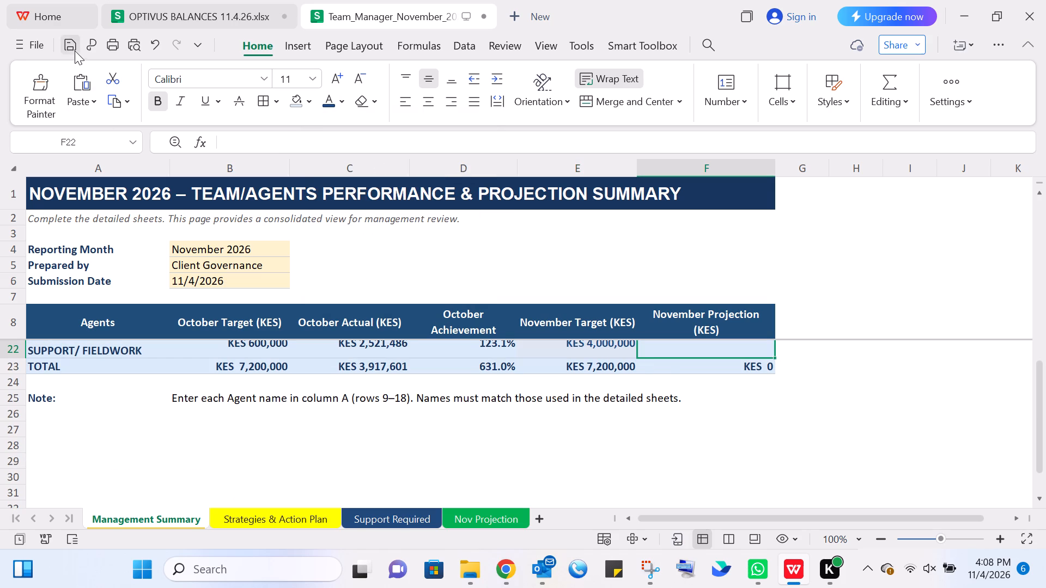
click(75, 51)
On the Nov Projection sheet, replace the Portfolio/Client name in A2 with Faulu.
click(503, 513)
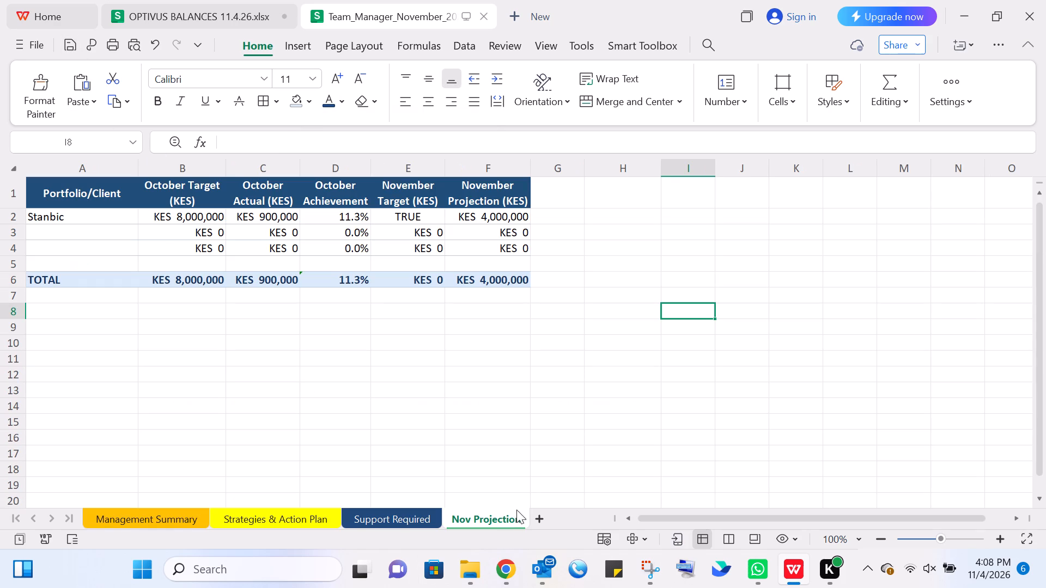
scroll(295, 429, up, 2)
click(60, 219)
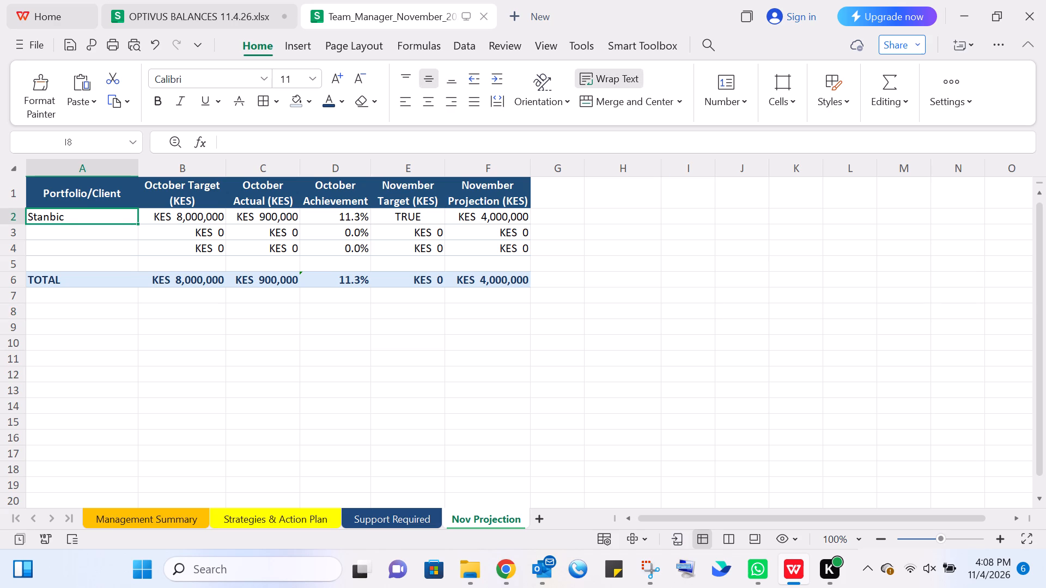
key(f)
text(aulu)
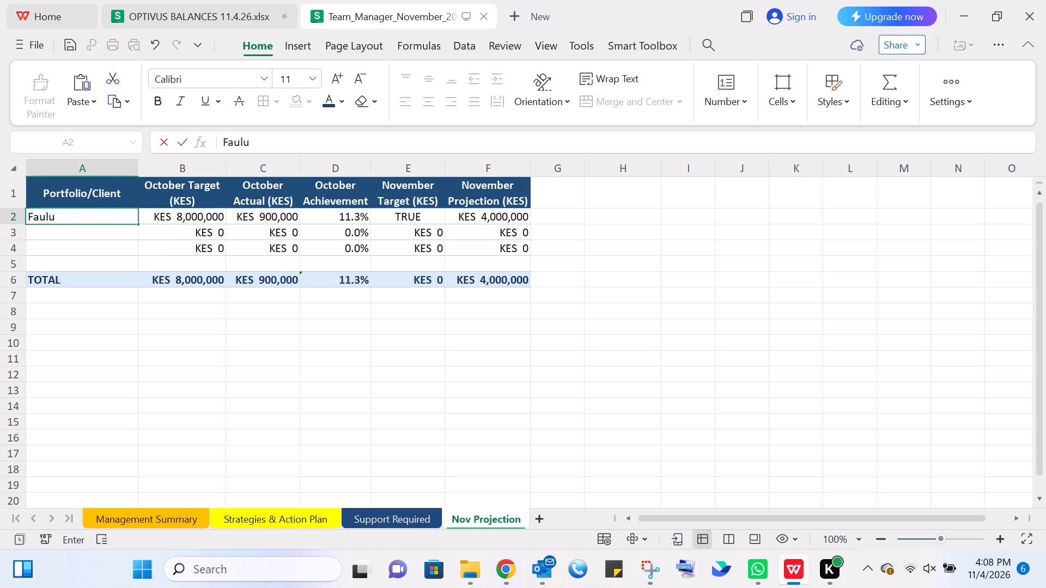
Start Faulu's October Target in B2 with the text "KES.", consulting the agents' figures on the Management Summary sheet.
click(217, 219)
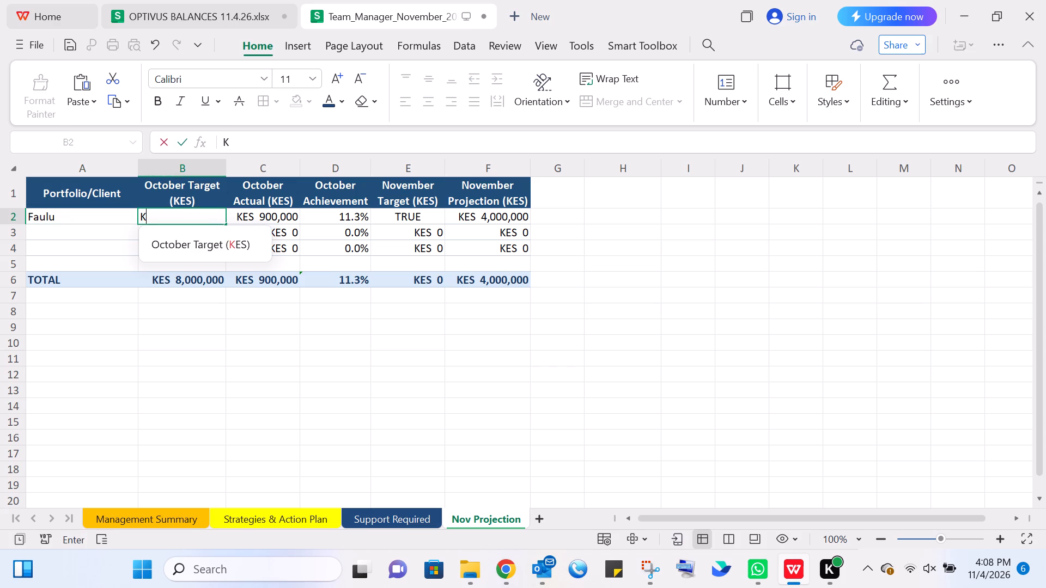
key(e)
key(BackSpace)
text(ES)
key(period)
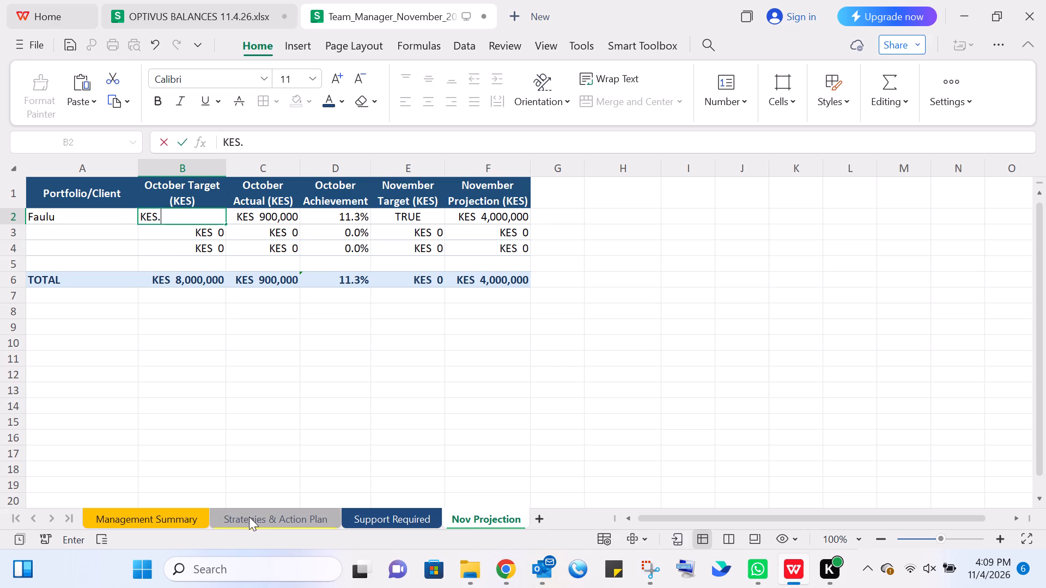
click(181, 519)
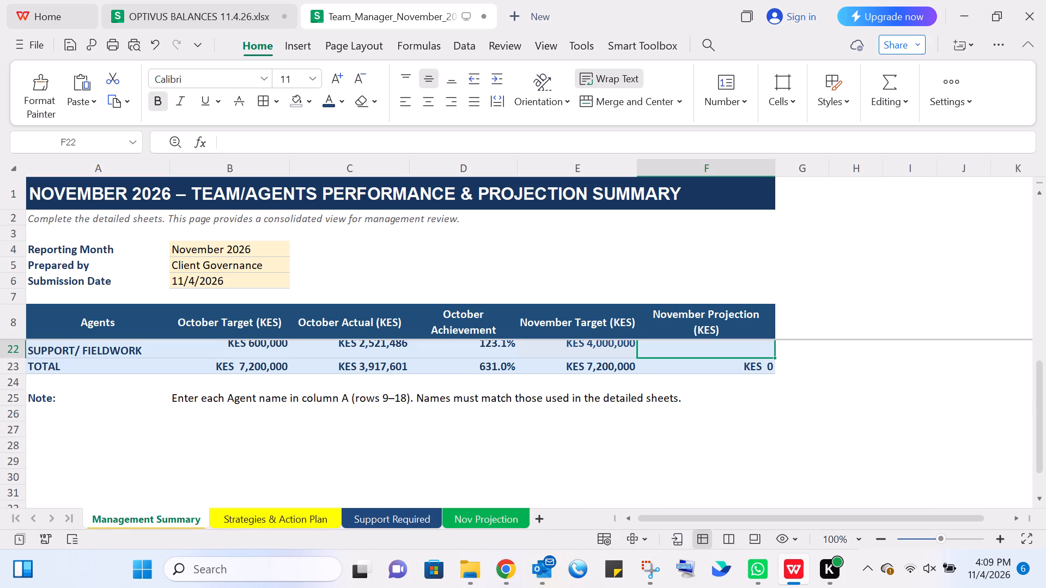
scroll(289, 397, up, 10)
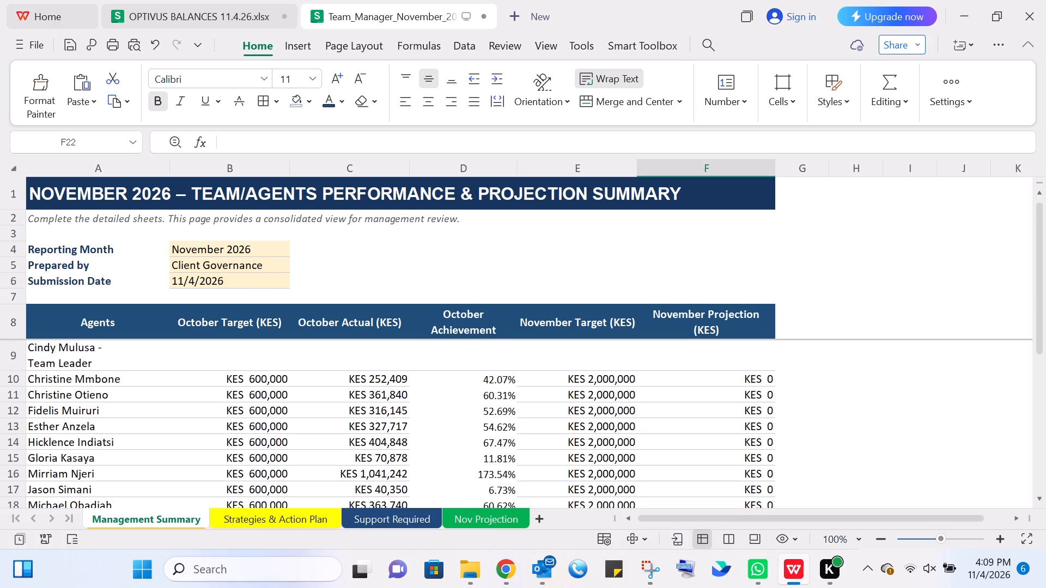
click(477, 514)
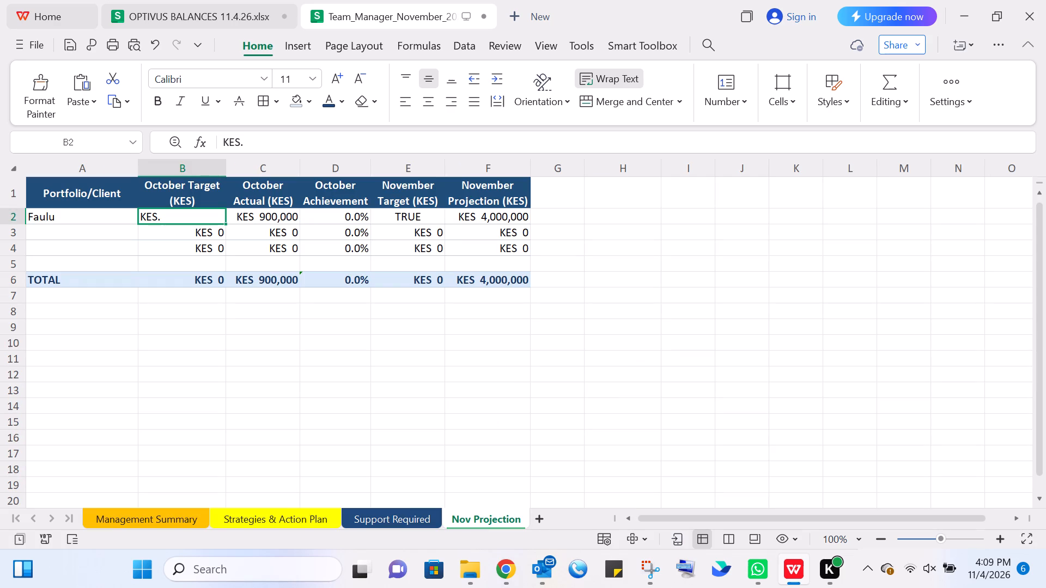
click(180, 218)
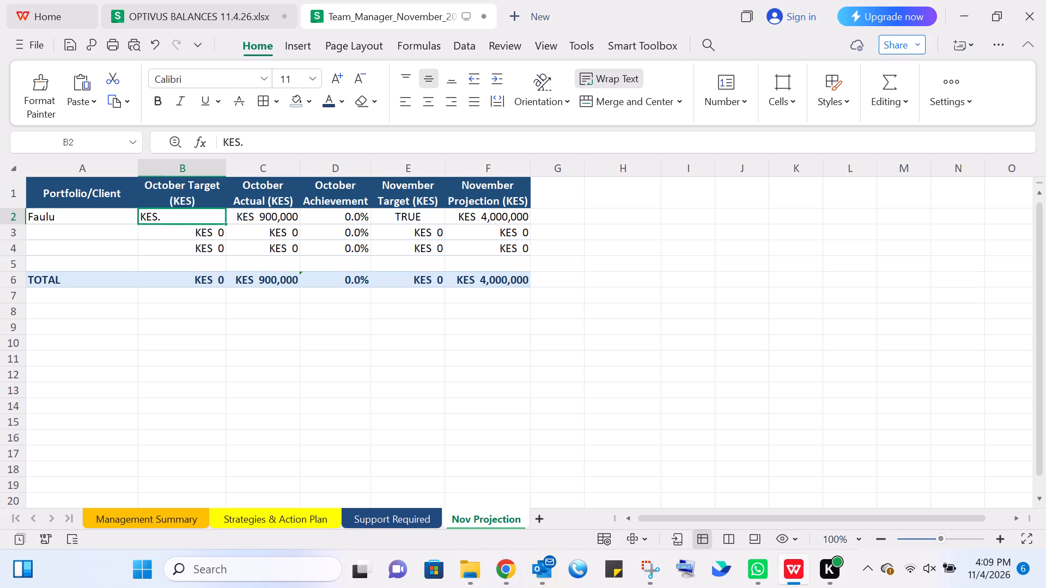
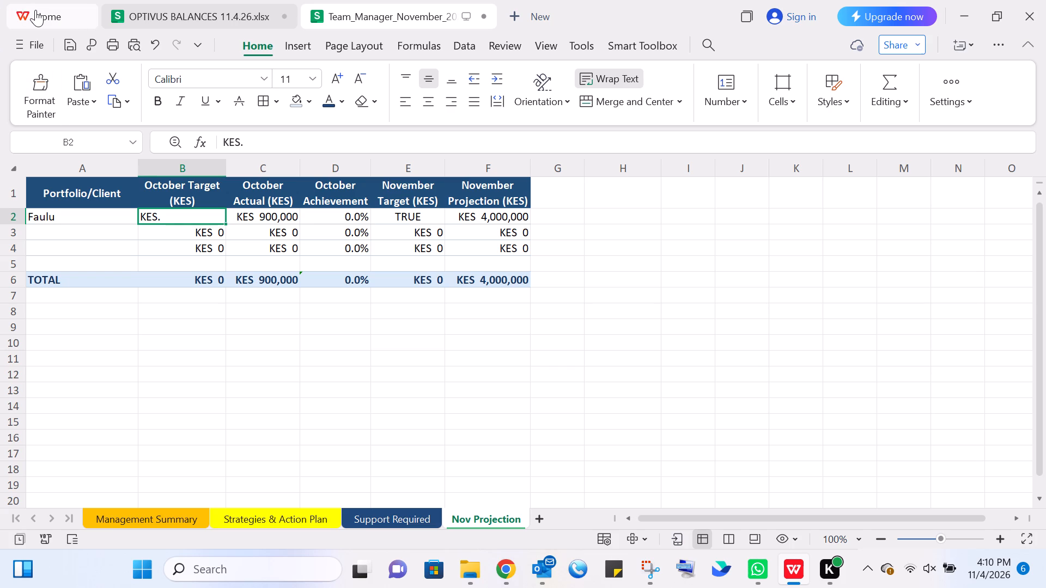
Set Faulu's October Target in B2 to KES 30,000,000.
text(30)
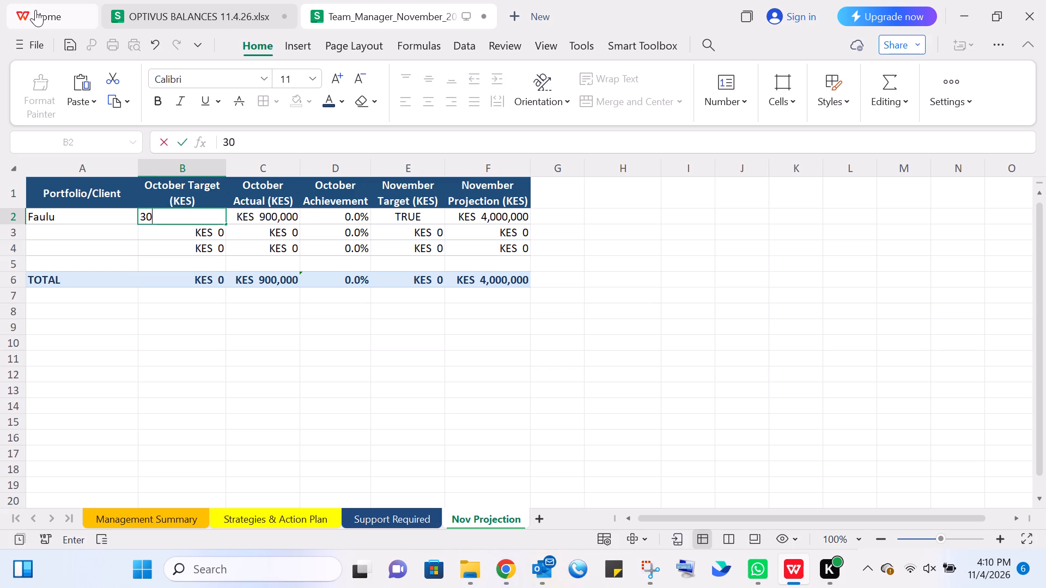
key(BackSpace)
key(BackSpace)
key(k)
text(ES)
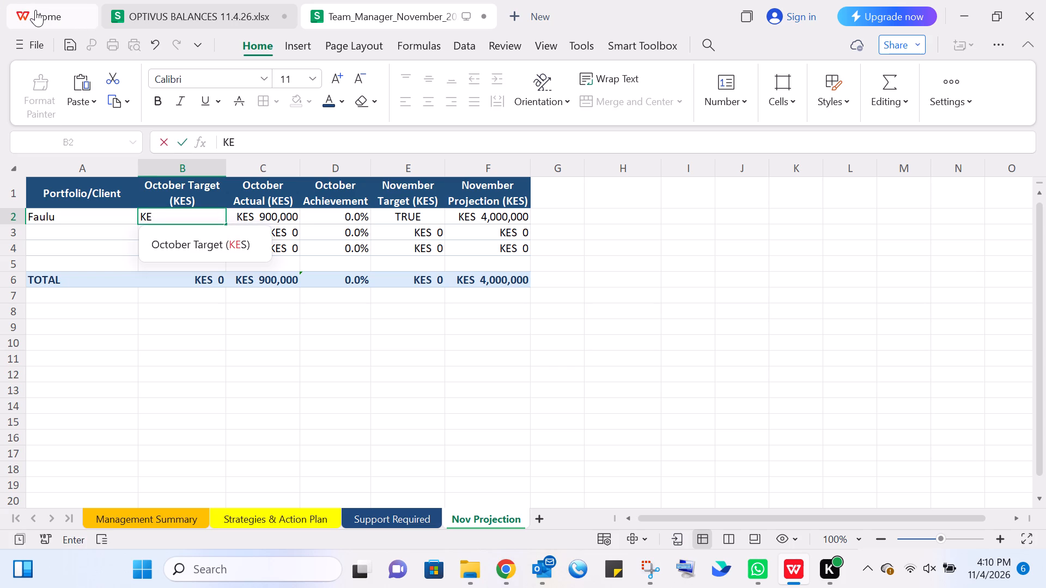
key(period)
key(space)
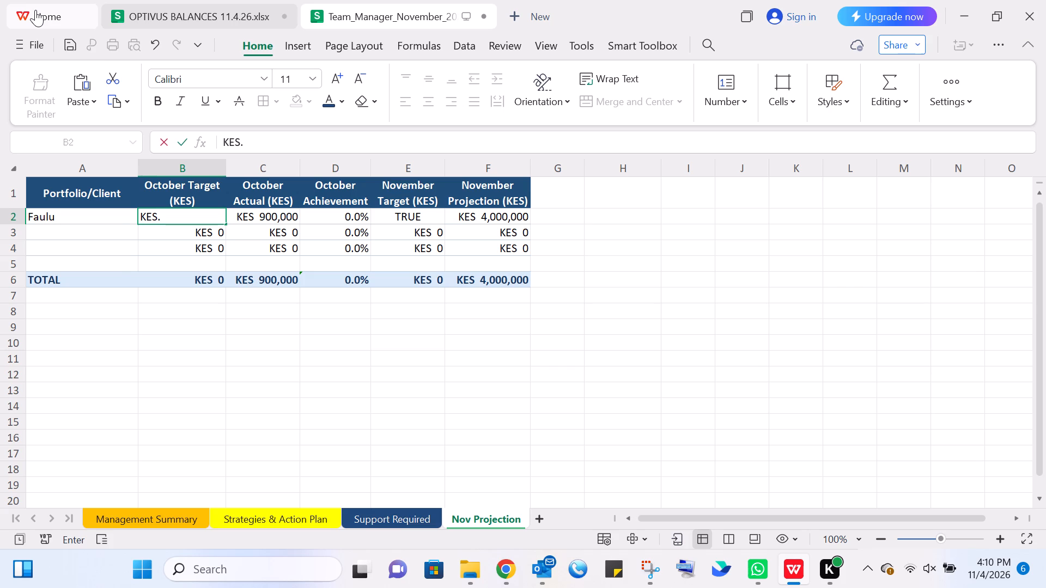
key(BackSpace)
key(BackSpace)
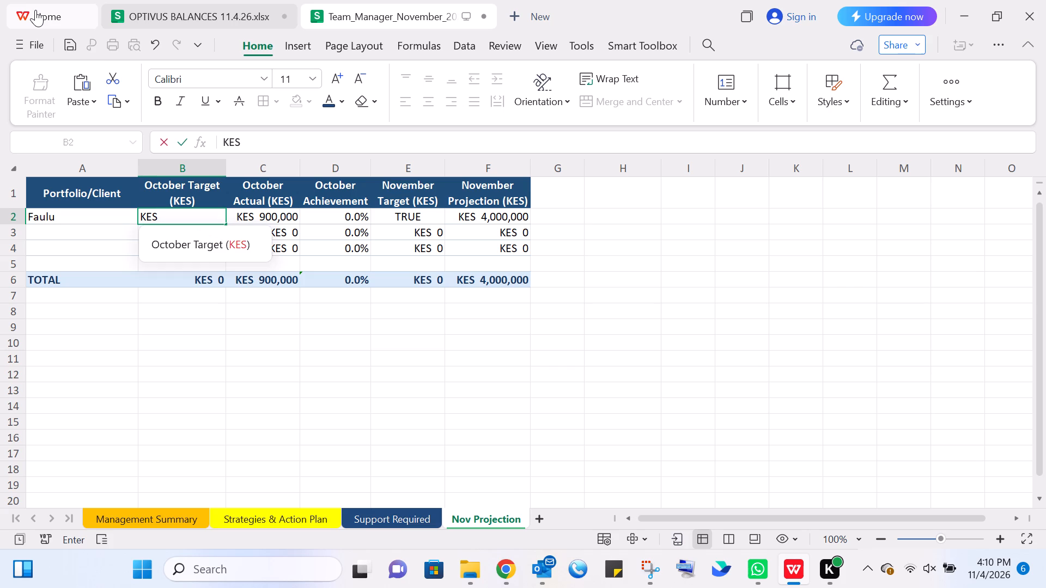
key(space)
text(30,000,000)
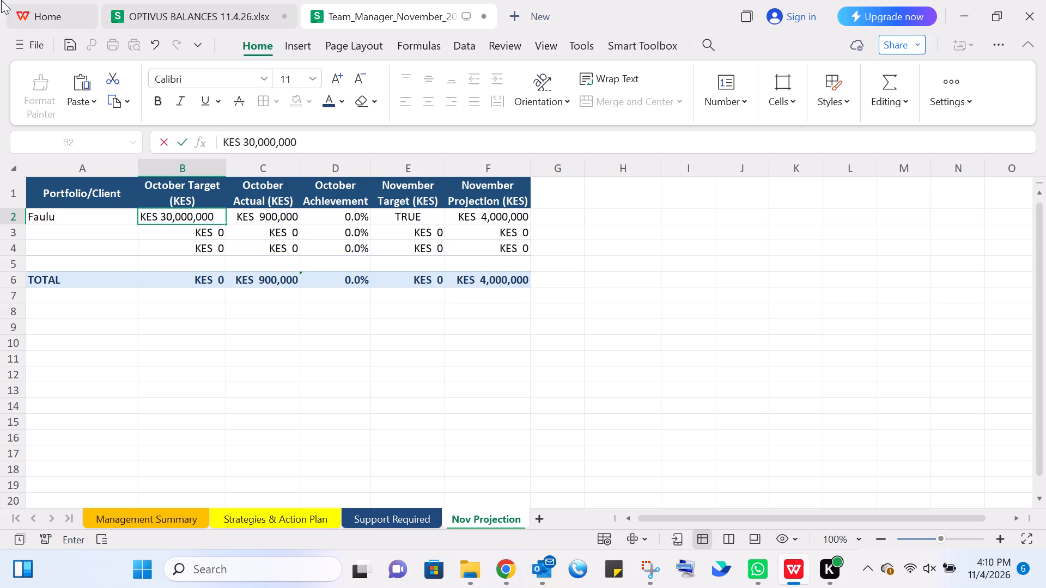
Set Faulu's October Actual in C2 to KES 6,540,301.
click(272, 221)
key(k)
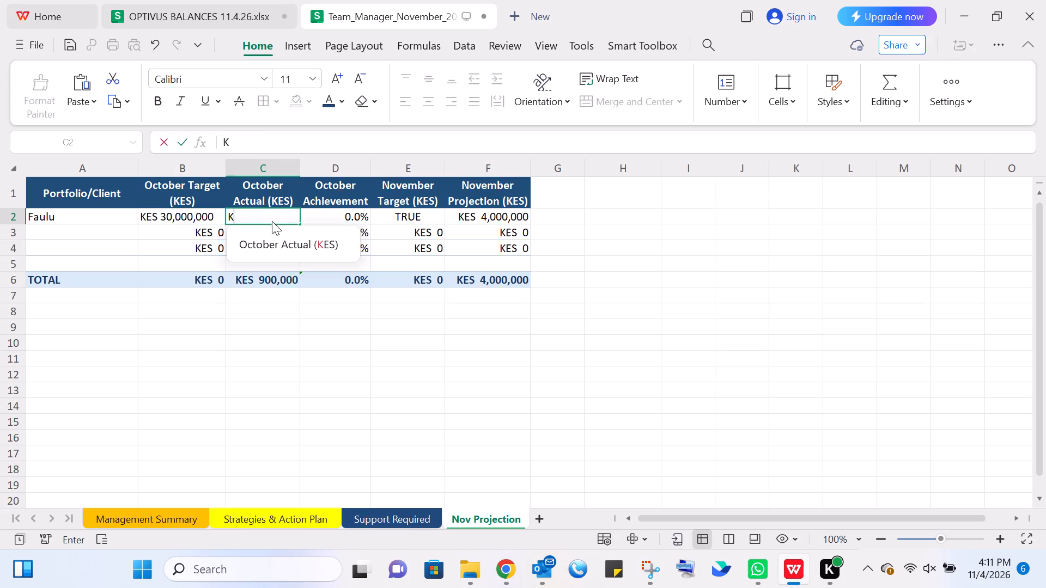
text(ES 6)
text(,5)
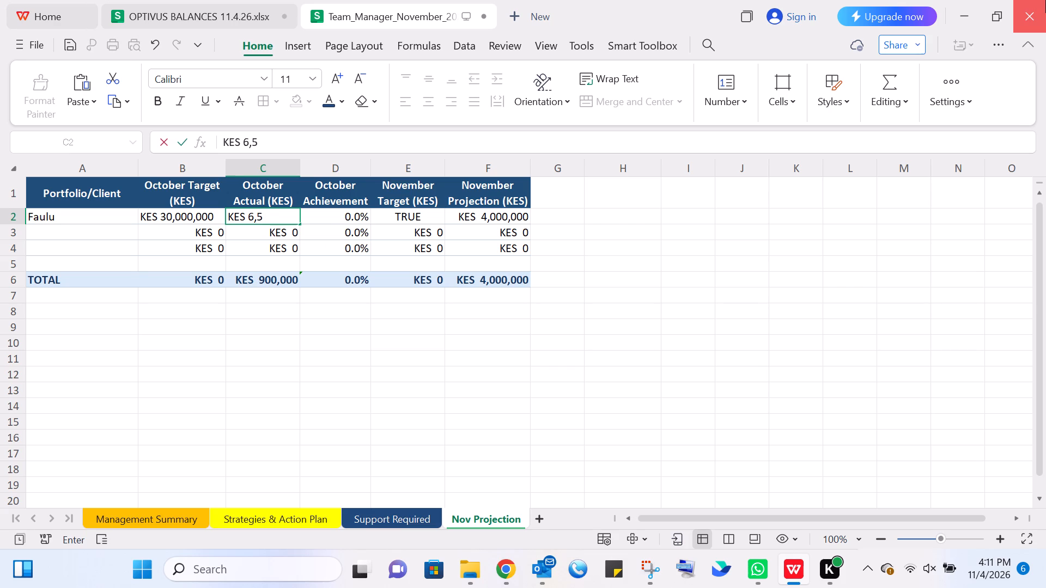
text(40)
text(,30)
key(1)
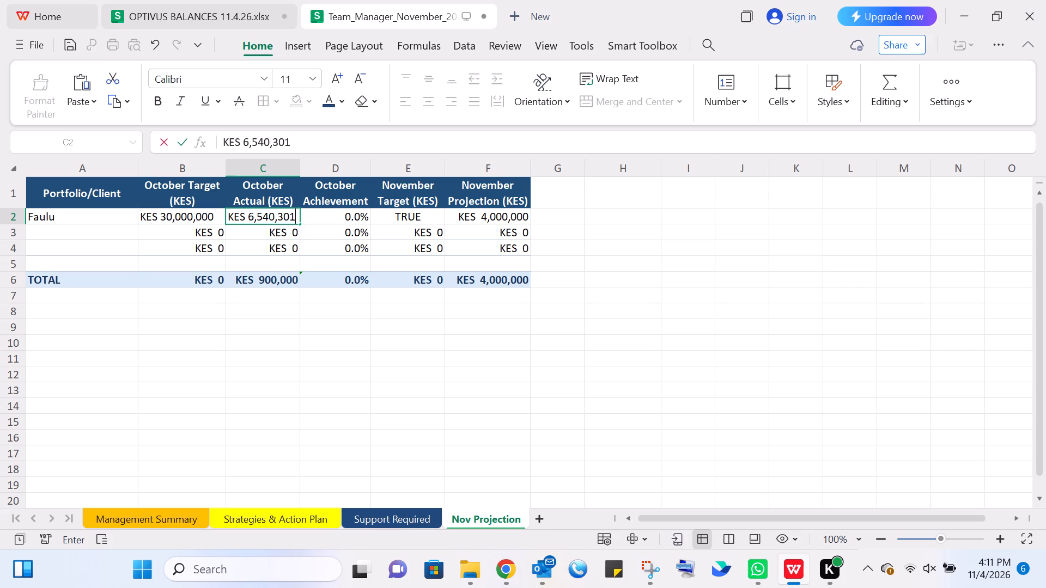
Set Faulu's November Target in E2 to KES 30,000,000.
click(341, 216)
click(410, 220)
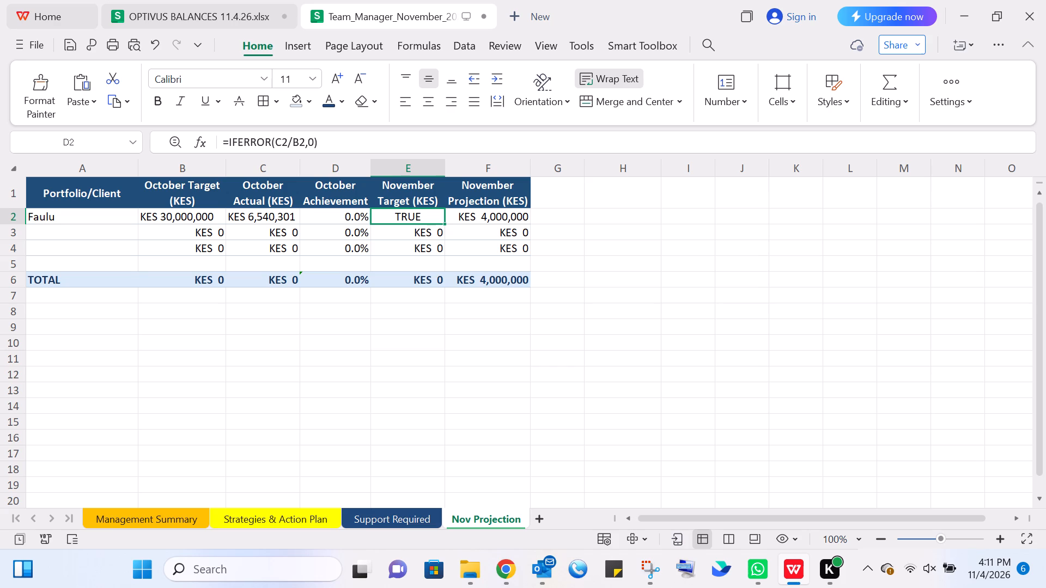
text(KES)
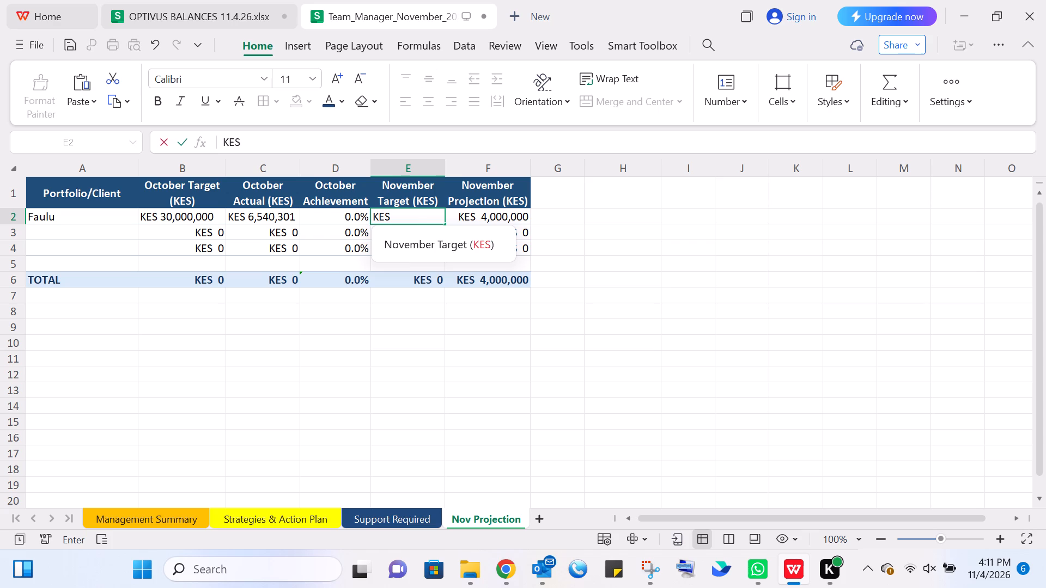
key(space)
key(3)
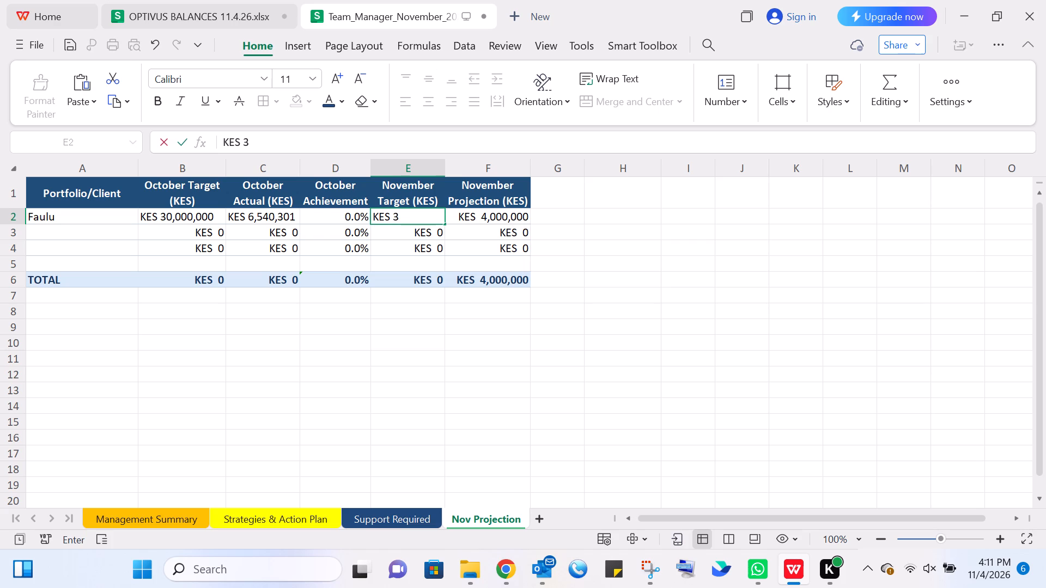
key(0)
text(,000,000)
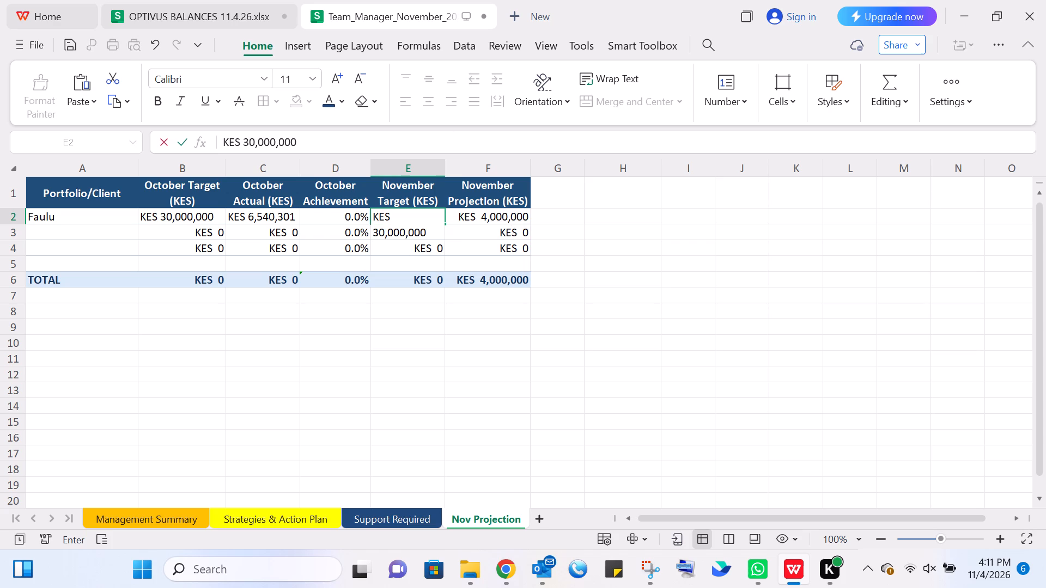
click(415, 345)
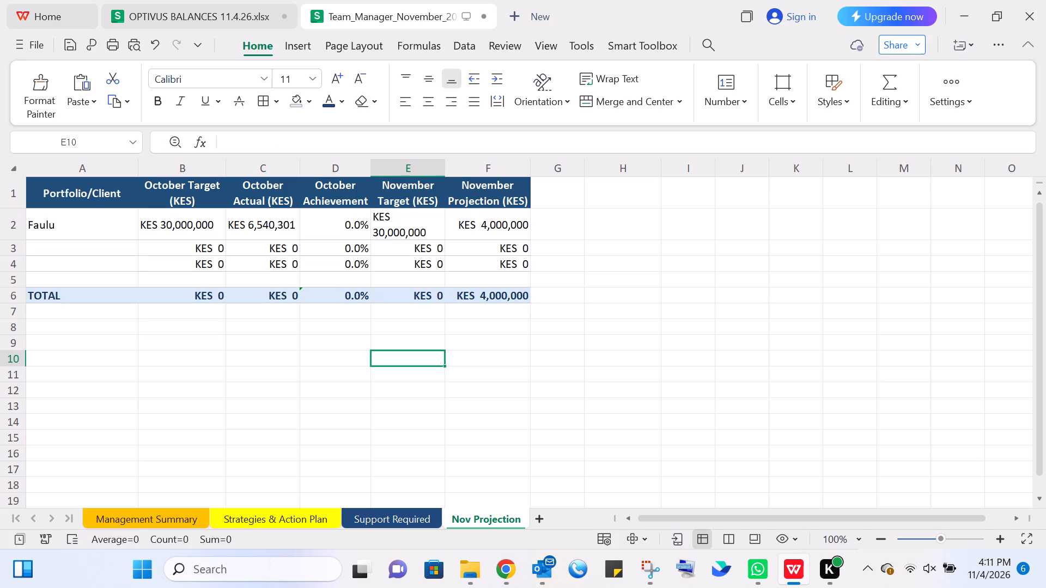
Widen the November Target column so Faulu's figure in E2 fits on one line.
drag(442, 166, 458, 175)
Save the workbook with Faulu's October figures and November Target.
click(501, 228)
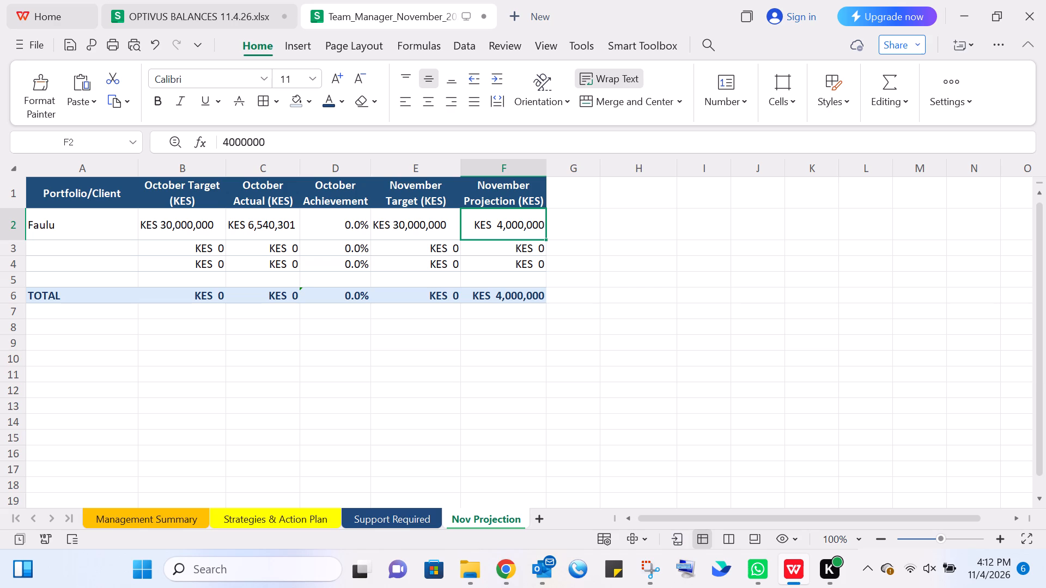
click(206, 219)
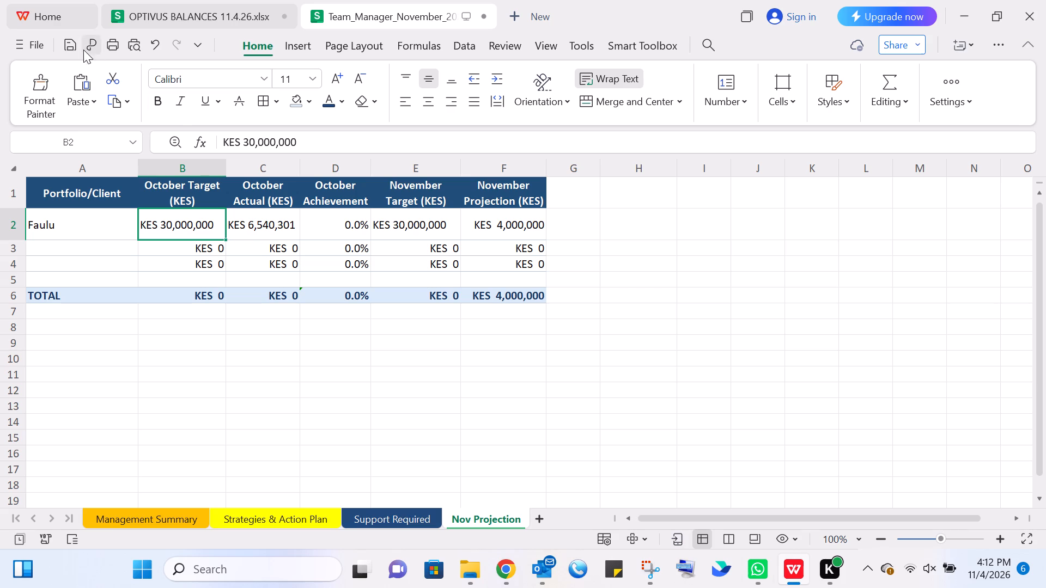
click(68, 50)
Set Faulu's November Projection in F2 to KES 15,000,000, written with the KES prefix and thousands commas.
click(501, 220)
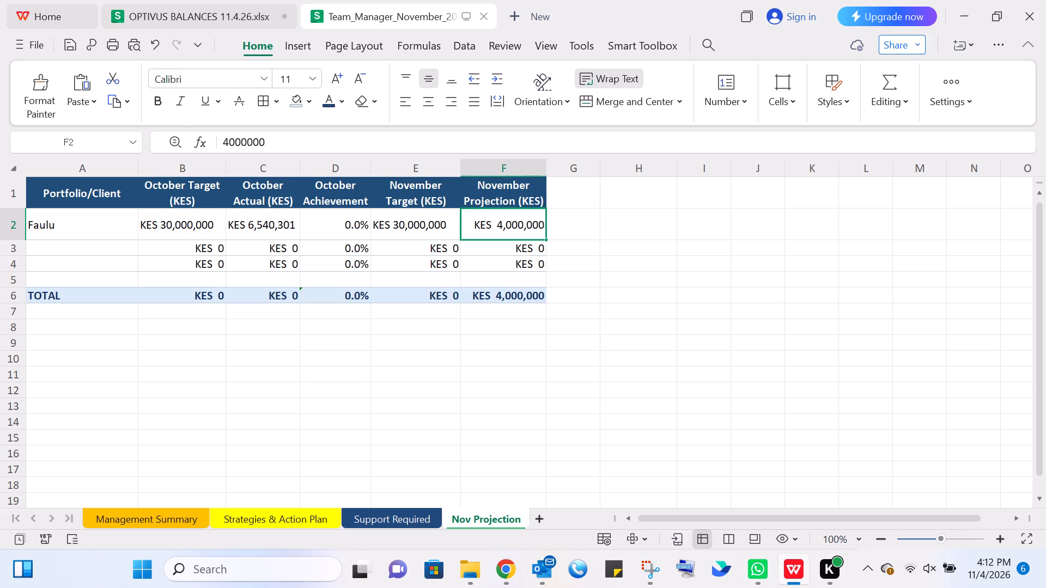
click(229, 140)
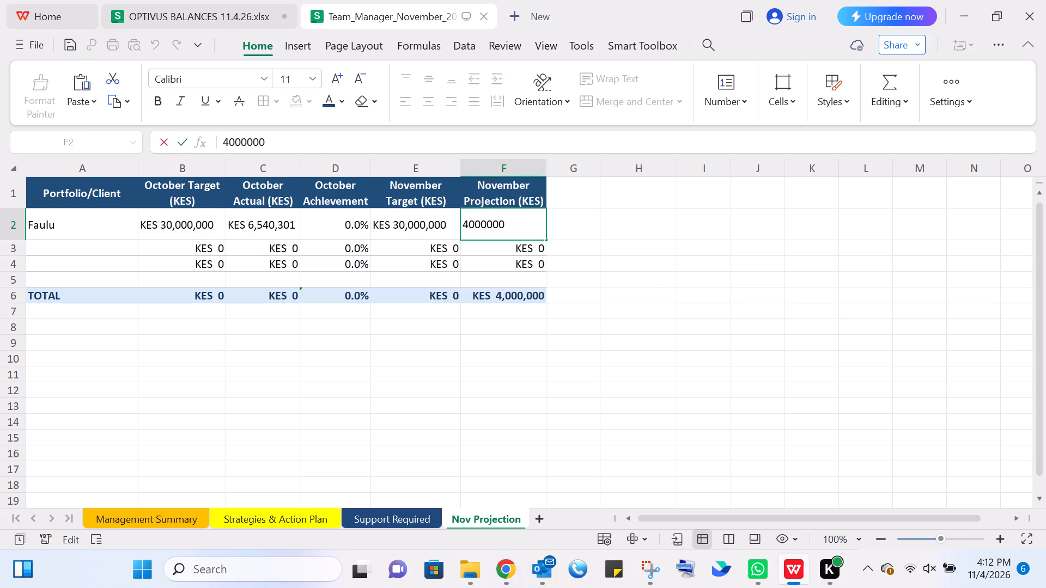
key(BackSpace)
text(KES)
key(space)
text(15)
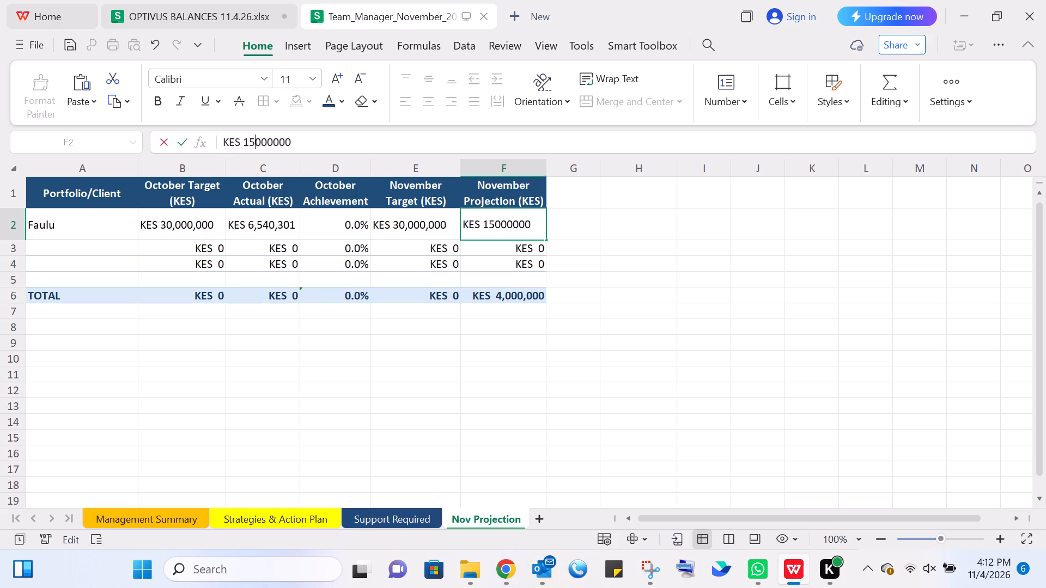
key(comma)
click(275, 142)
key(comma)
click(706, 255)
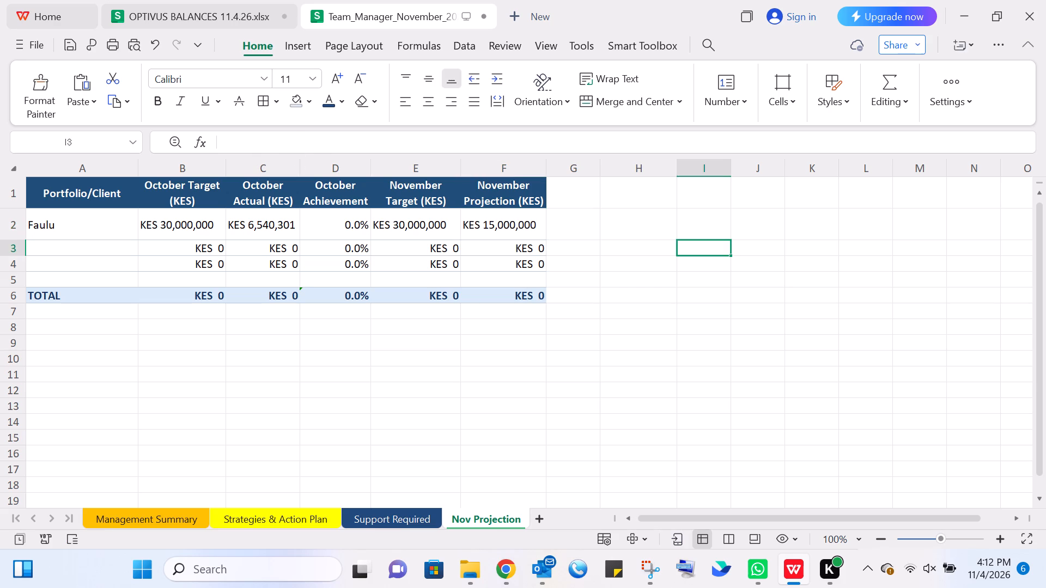
On the Support Required sheet, replace B8's text before "portfolio" with "Send payers different messages from the ones that do not pay".
click(414, 518)
scroll(474, 364, down, 2)
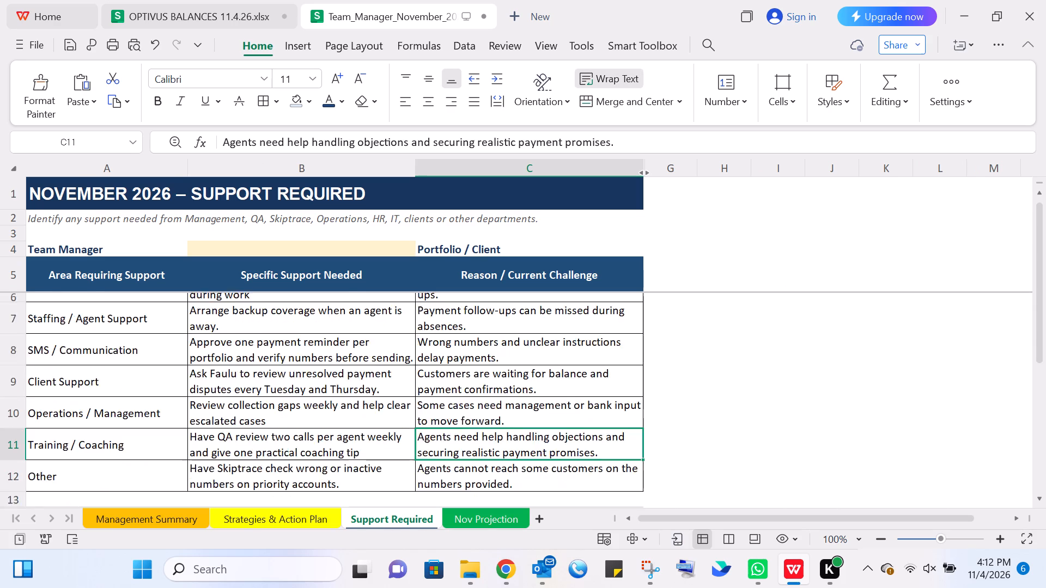
scroll(474, 364, down, 1)
scroll(475, 364, up, 4)
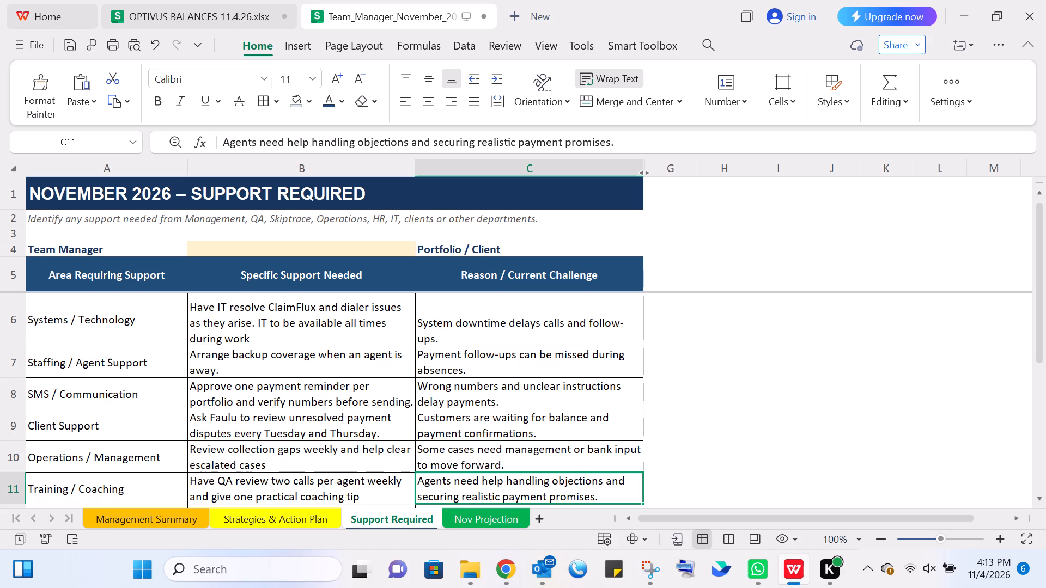
click(371, 388)
click(371, 388)
double_click(376, 387)
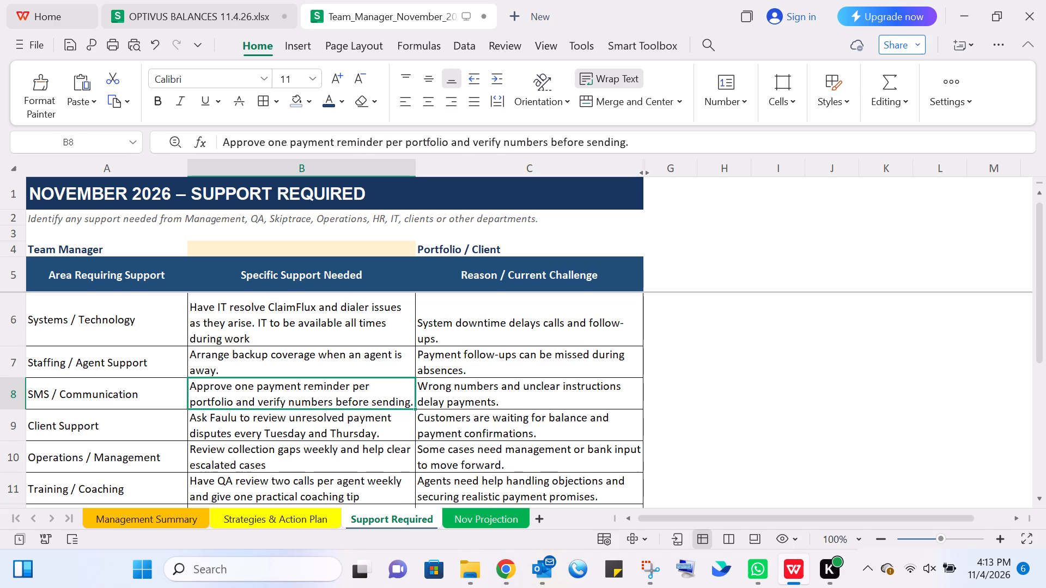
key(BackSpace)
key(BackSpace)
key(BackSpace)
key(BackSpace)
key(BackSpace)
key(BackSpace)
key(BackSpace)
key(BackSpace)
key(BackSpace)
key(BackSpace)
key(BackSpace)
key(BackSpace)
key(BackSpace)
key(BackSpace)
key(BackSpace)
key(BackSpace)
key(BackSpace)
key(BackSpace)
key(BackSpace)
key(BackSpace)
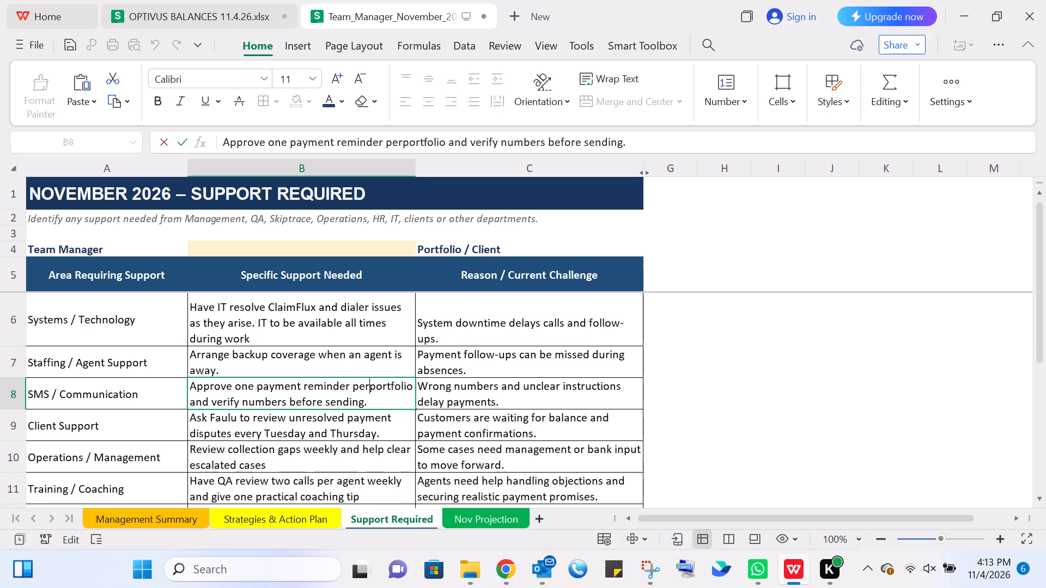
key(BackSpace)
key(BackSpace)
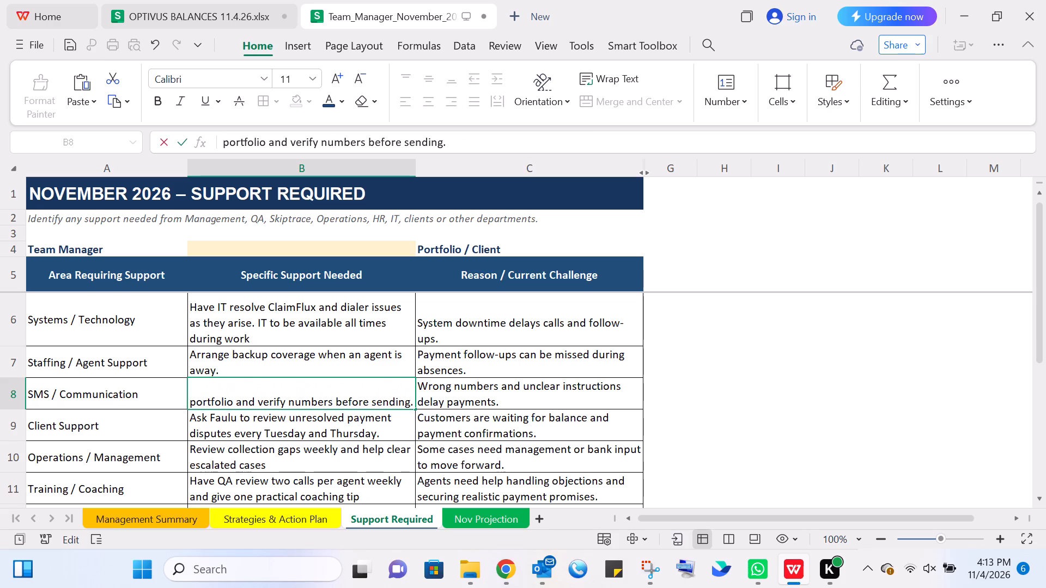
text(en)
text(d payers)
key(space)
text(different mea)
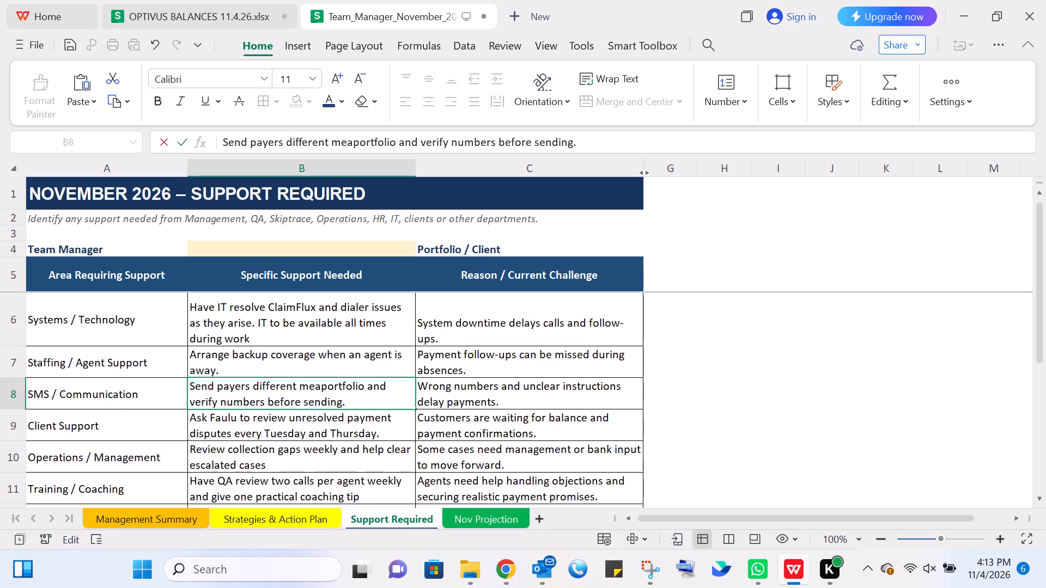
key(BackSpace)
key(Return)
click(376, 387)
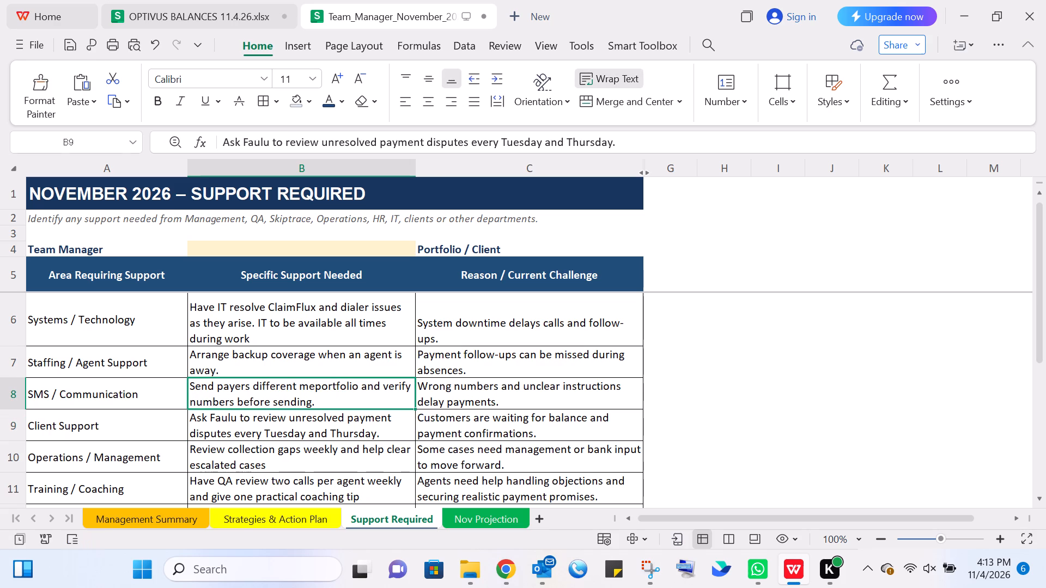
click(348, 140)
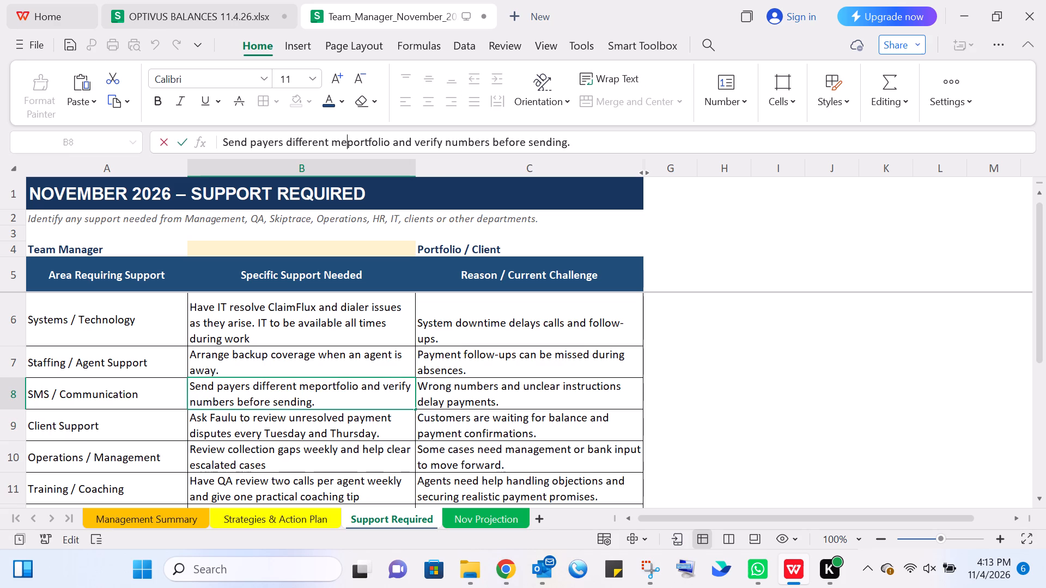
text(ssages from the one)
text(s that do not pay)
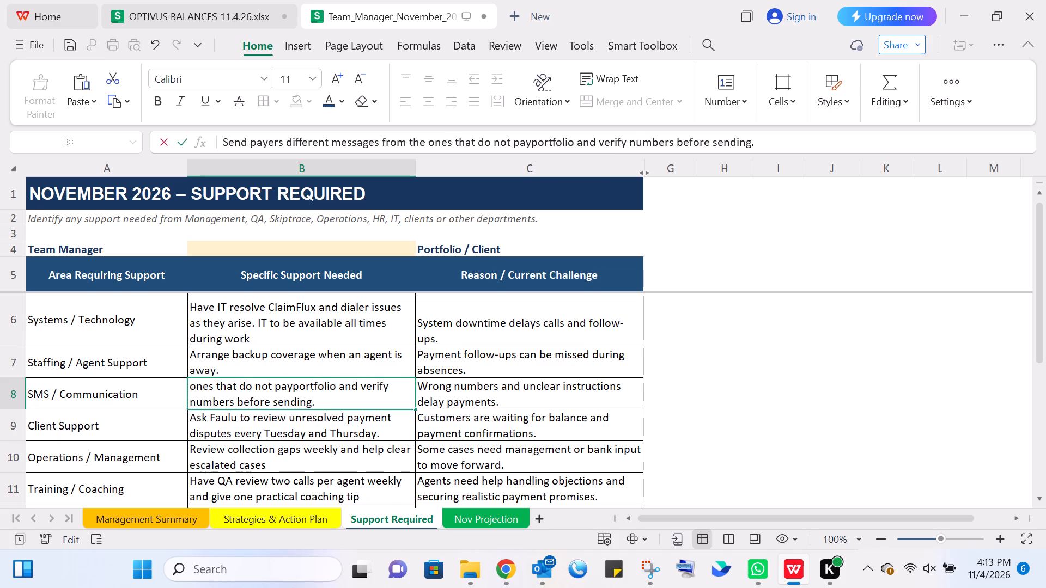
click(290, 389)
key(space)
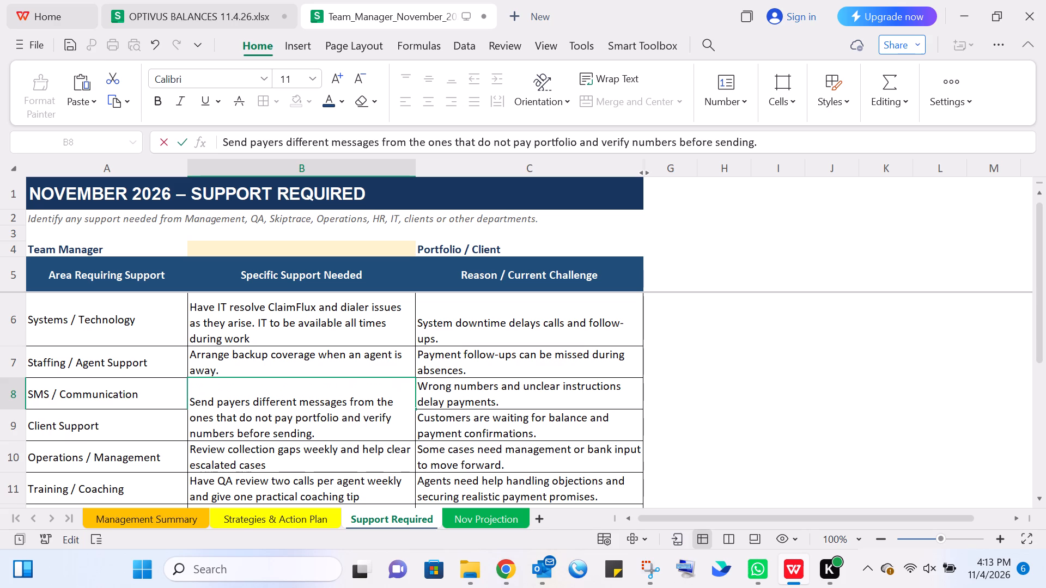
click(343, 429)
click(341, 453)
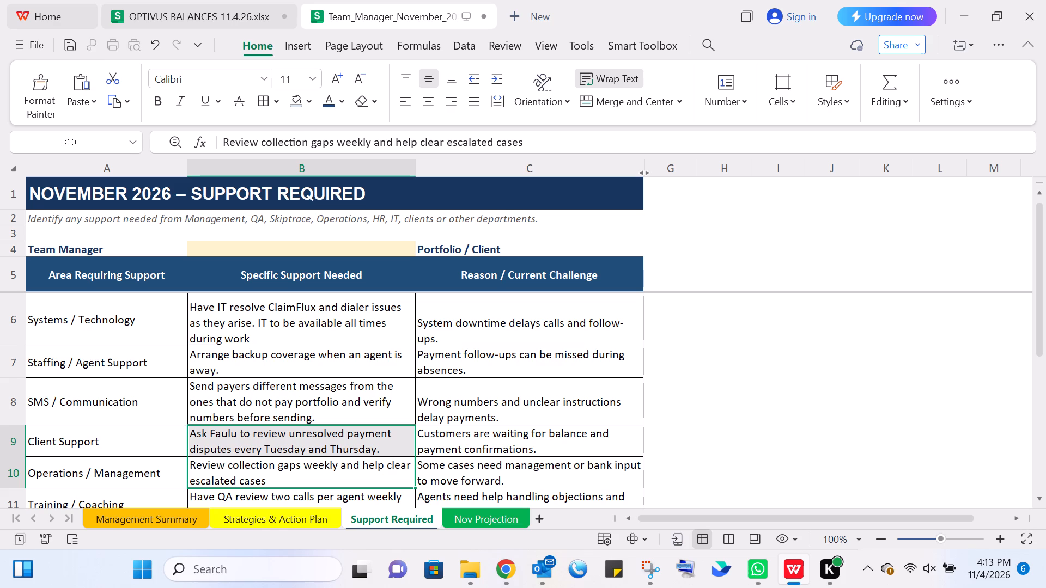
In the Client Support need in B9, insert "and deduction" after "payment", before "disputes".
double_click(391, 435)
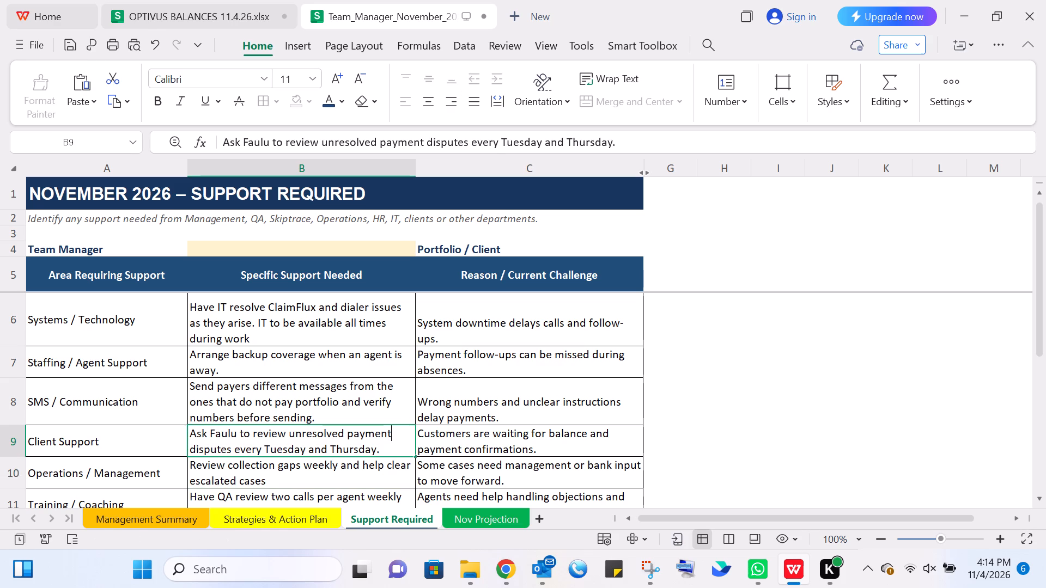
key(space)
text(and dedeu)
key(BackSpace)
key(BackSpace)
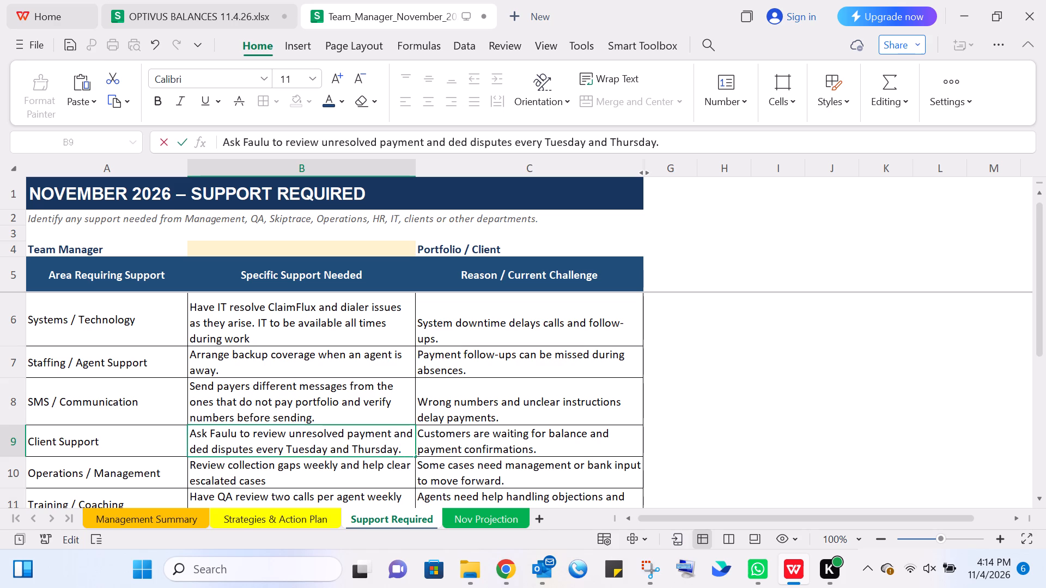
text(uctions)
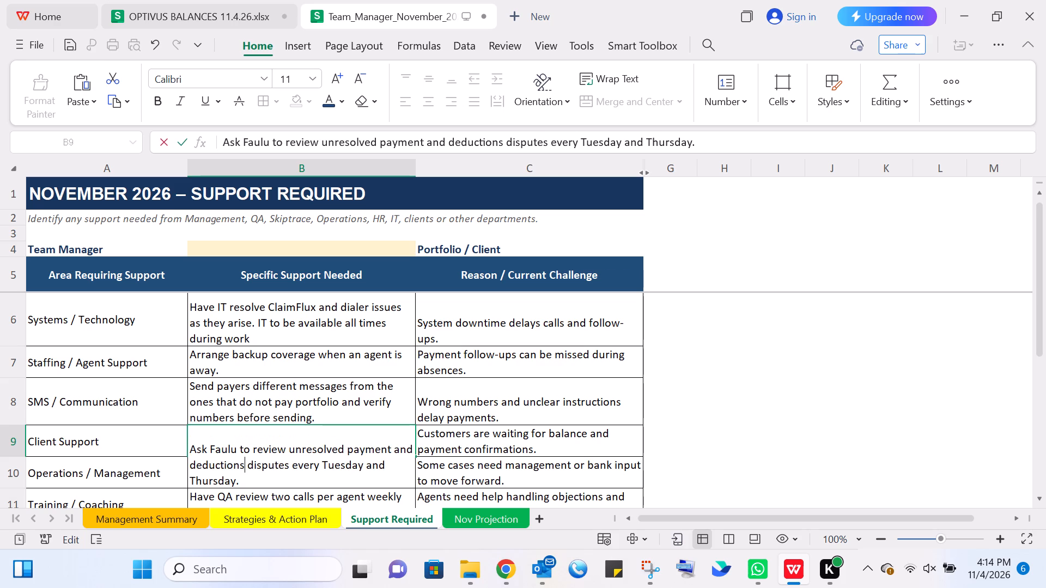
key(BackSpace)
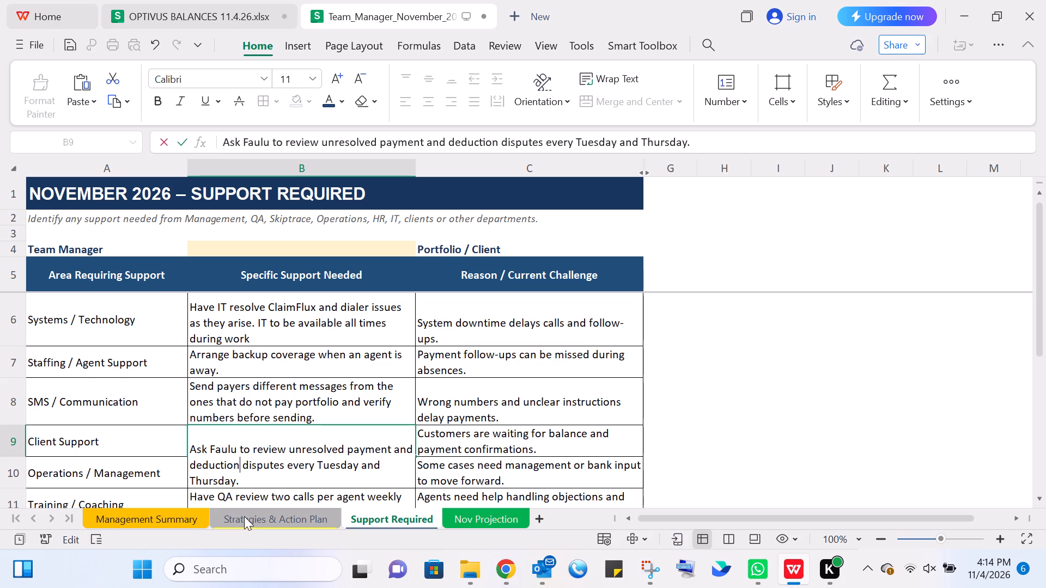
In B9, replace the closing words "Tuesday and Thursday." after "every" with "time when".
click(339, 477)
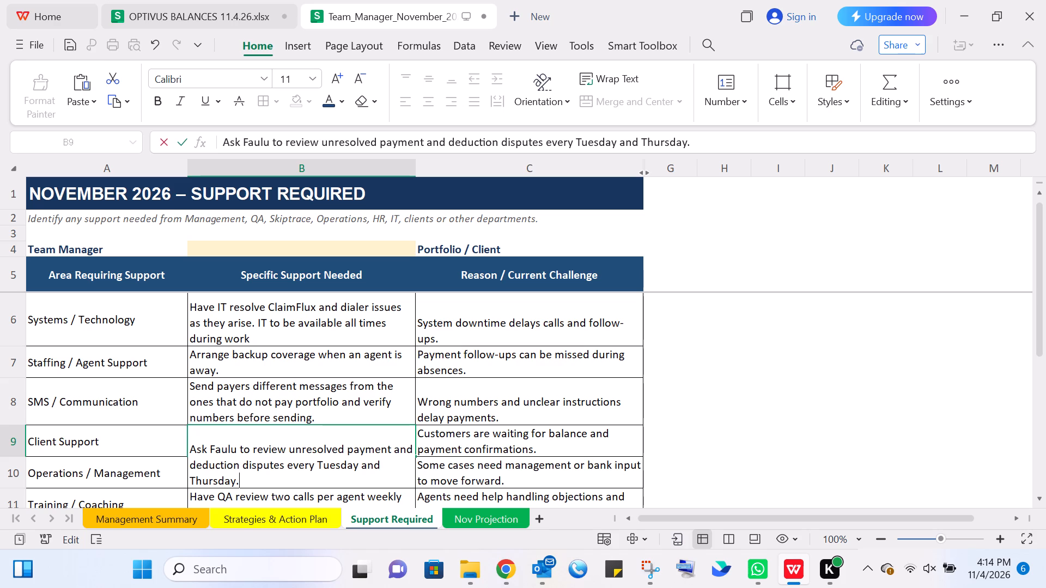
drag(251, 477, 196, 474)
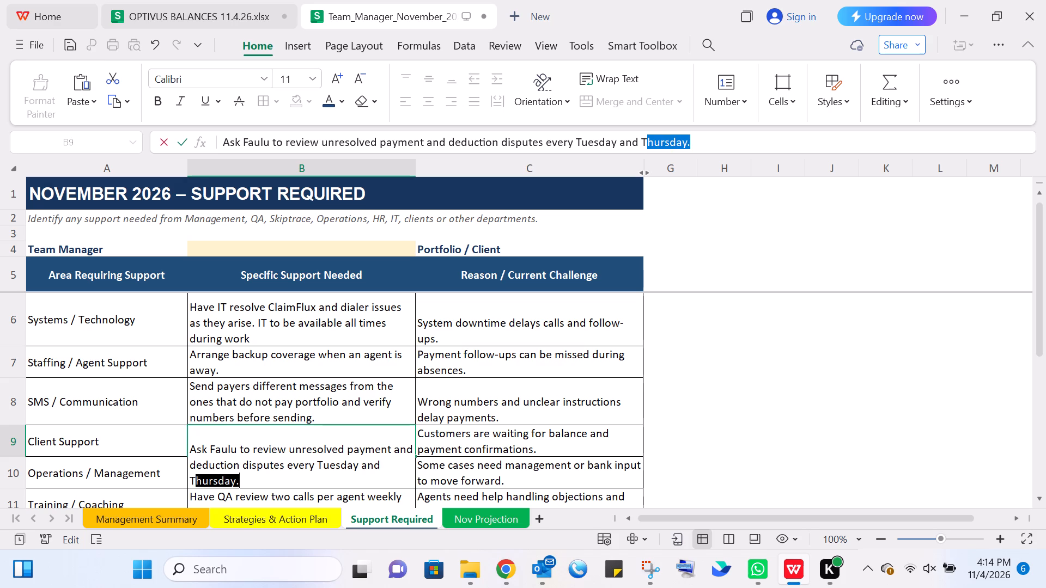
drag(196, 474, 315, 465)
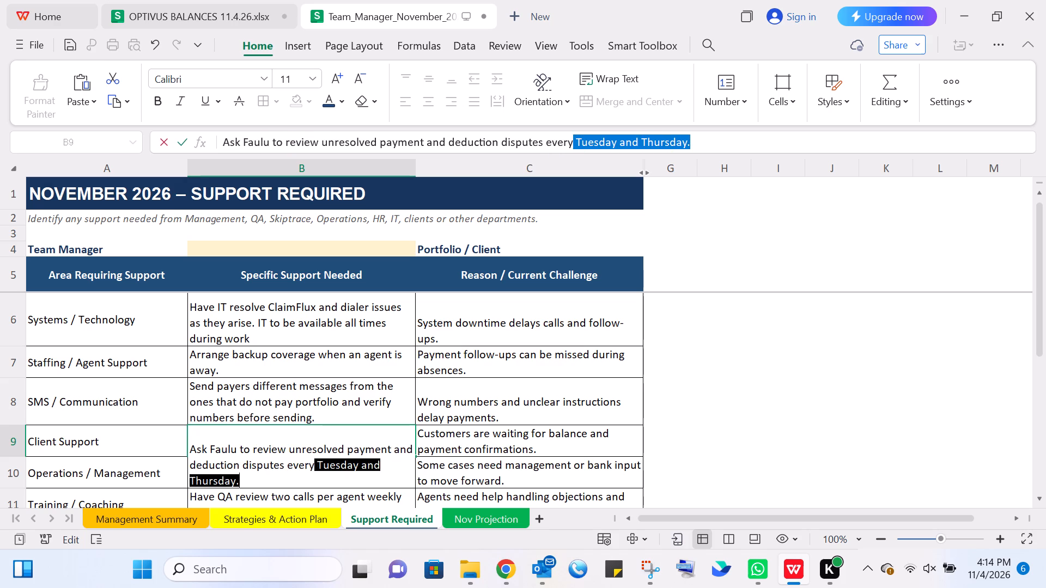
drag(315, 465, 317, 466)
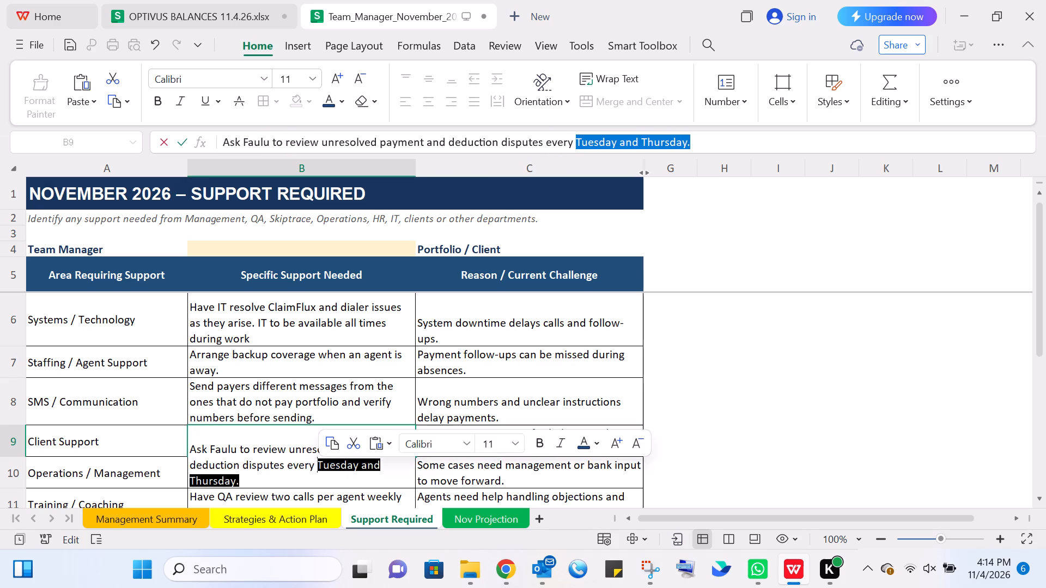
key(BackSpace)
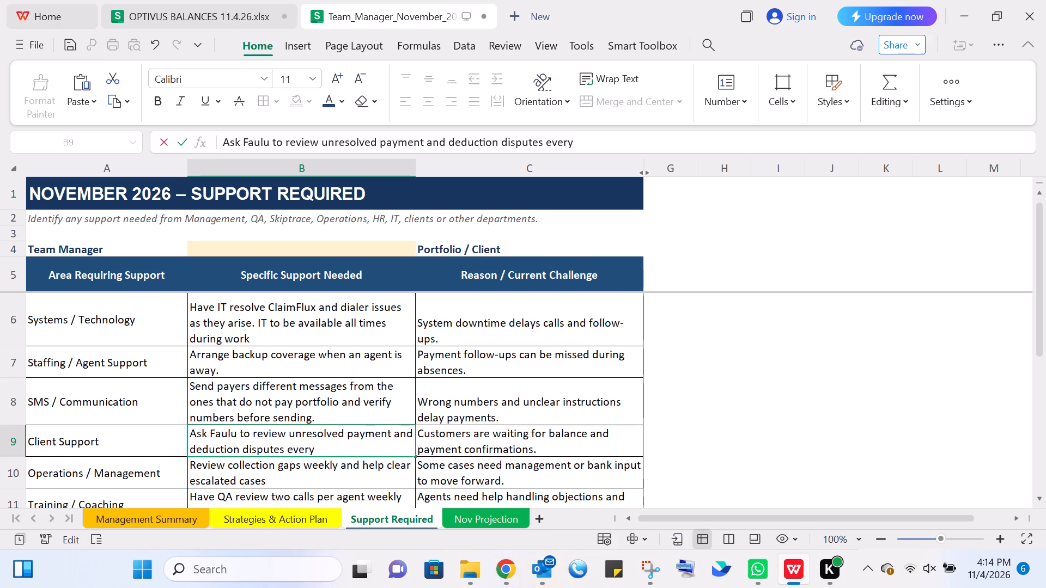
text(time when)
key(space)
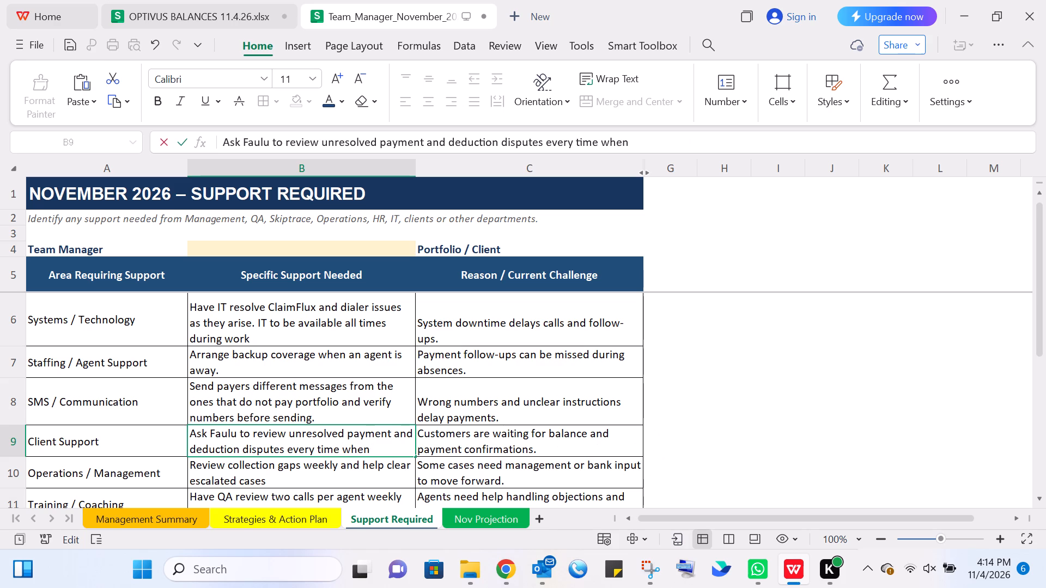
Look over the Nov Projection sheet and bring up the Management Summary sheet with the agents' figures.
click(465, 522)
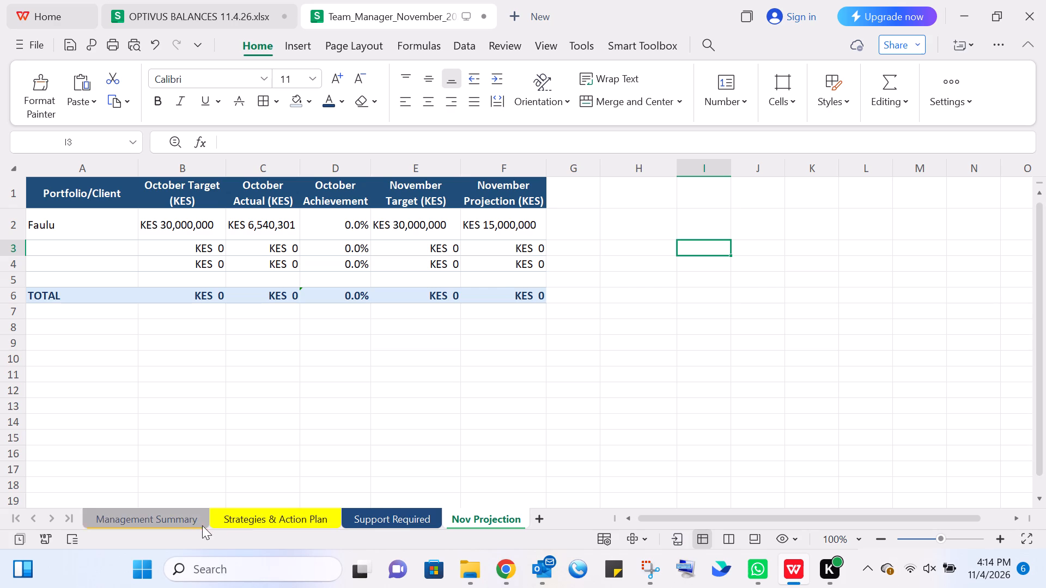
click(188, 522)
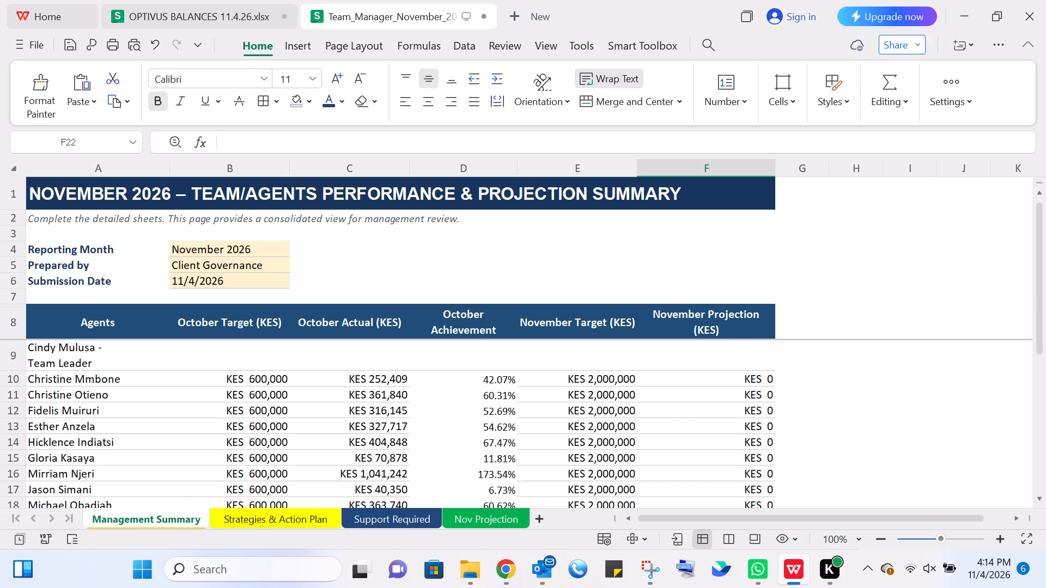
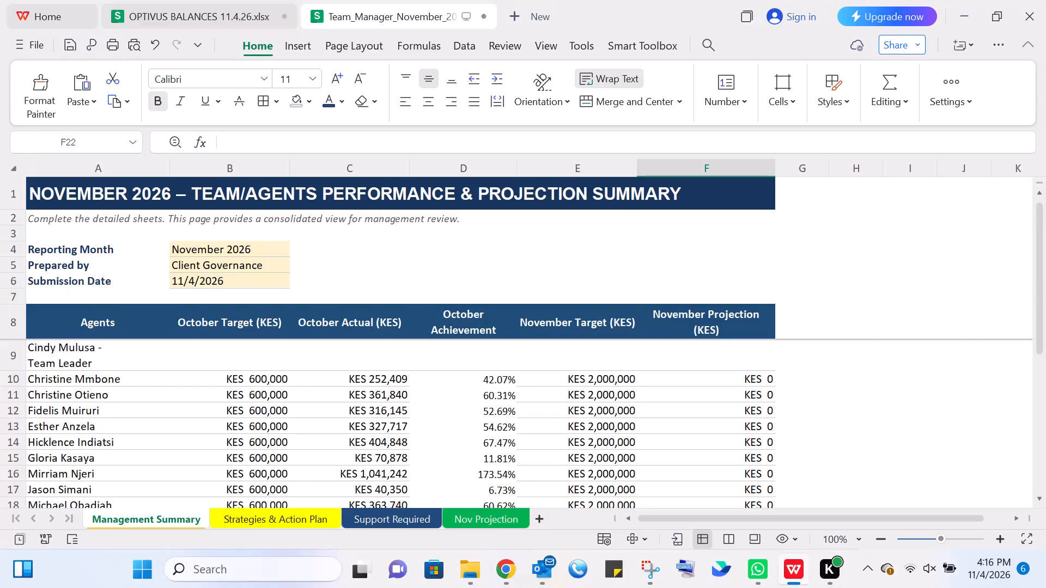
On the Nov Projection sheet, copy Faulu's October Target of KES 30,000,000 into the TOTAL row's cell B6.
scroll(737, 359, down, 2)
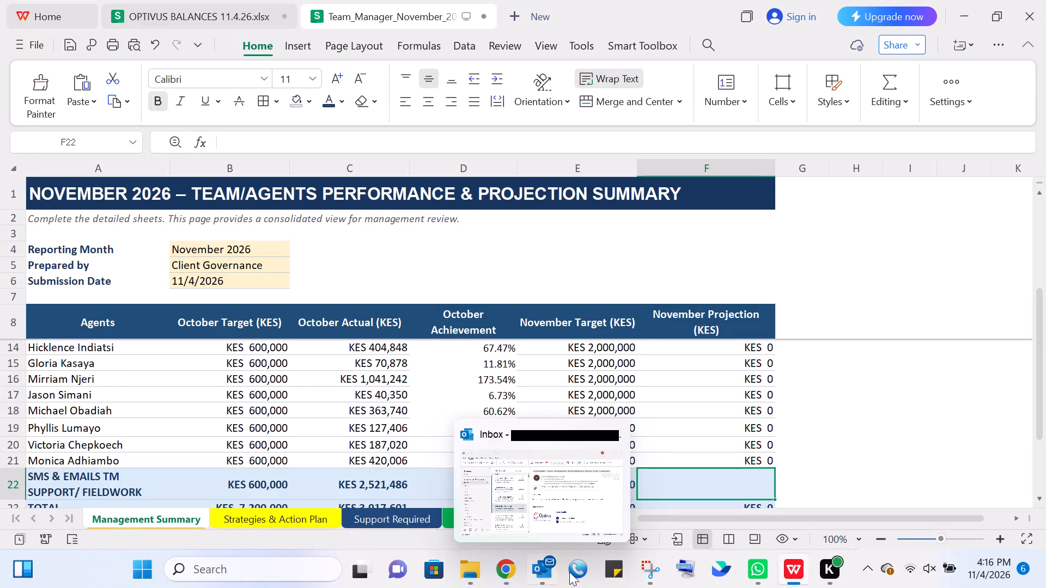
click(466, 516)
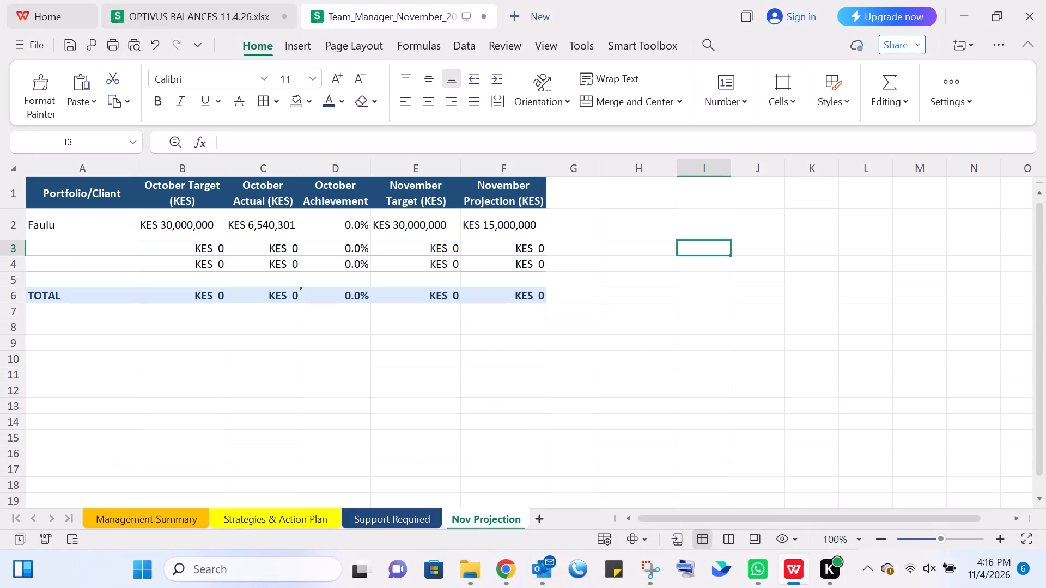
click(180, 298)
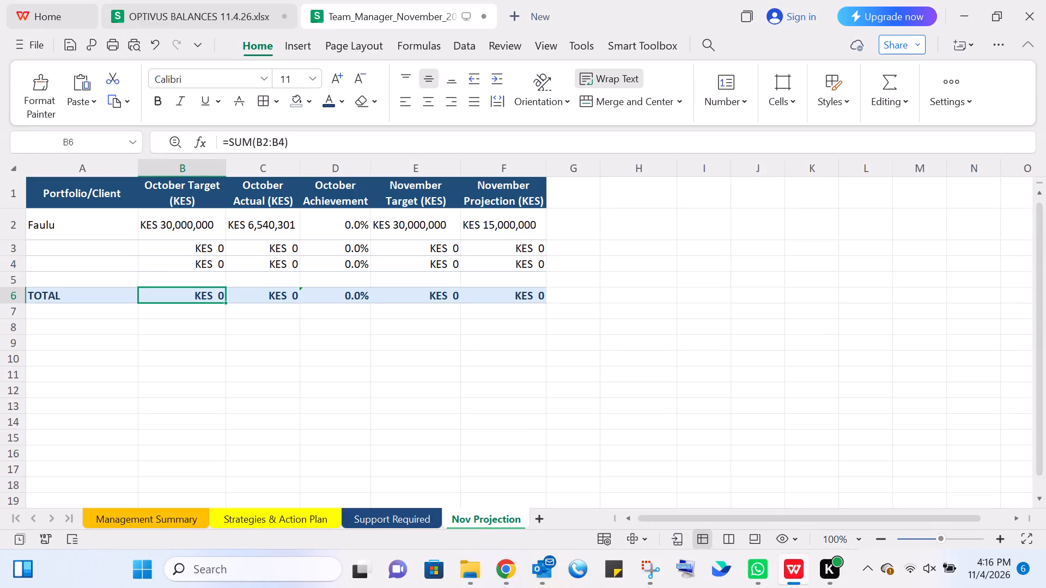
click(191, 227)
right_click(191, 227)
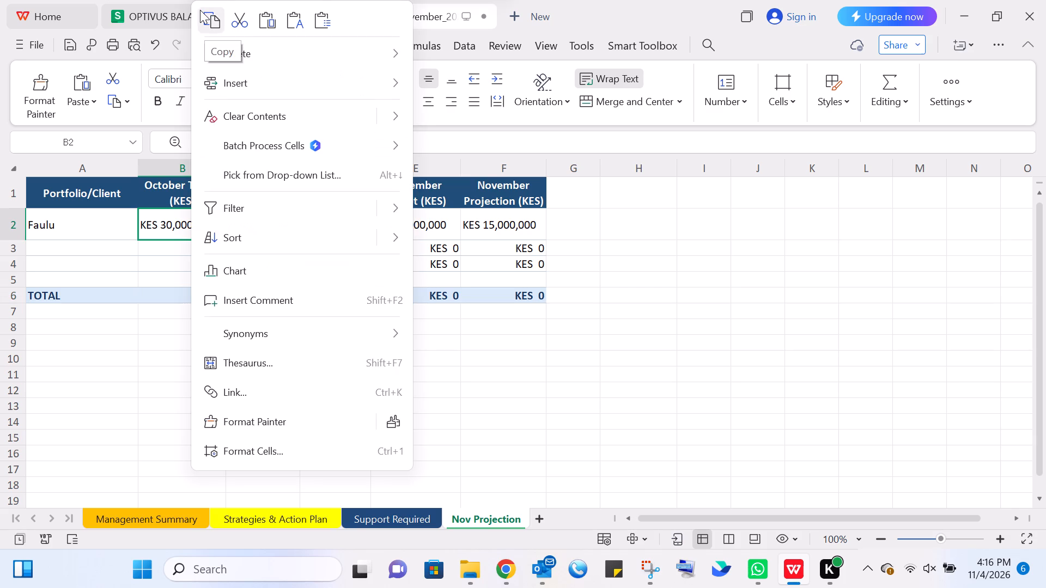
click(201, 10)
click(174, 294)
right_click(174, 294)
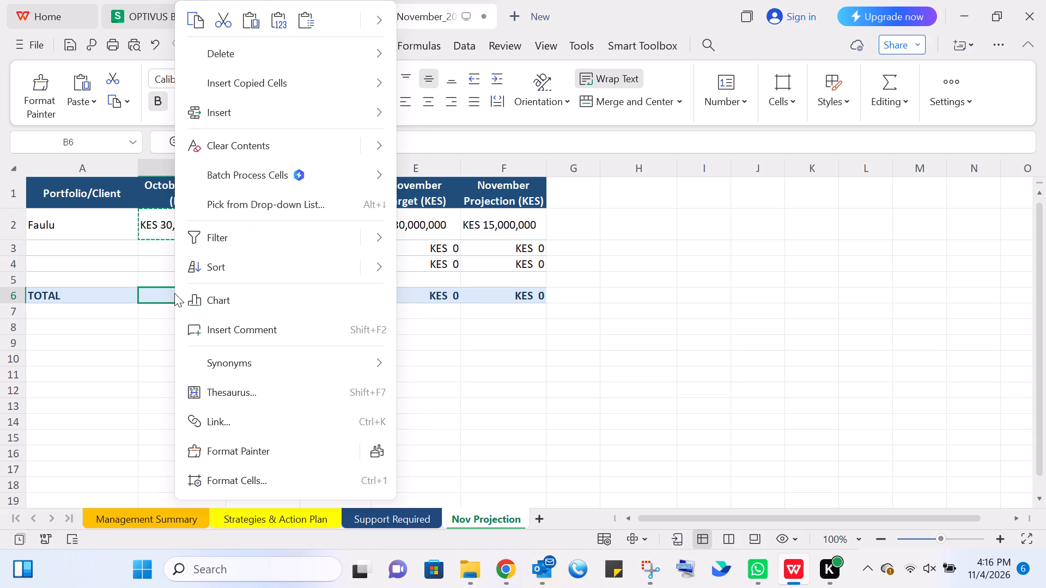
click(244, 21)
Copy Faulu's October Actual of KES 6,540,301 from C2 into the TOTAL row's cell C6.
click(277, 293)
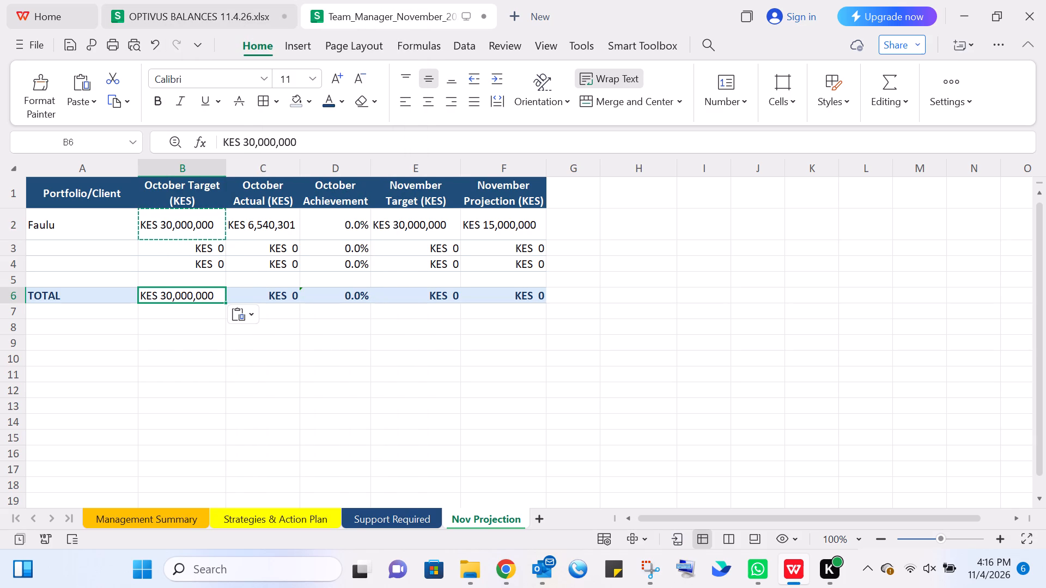
click(278, 226)
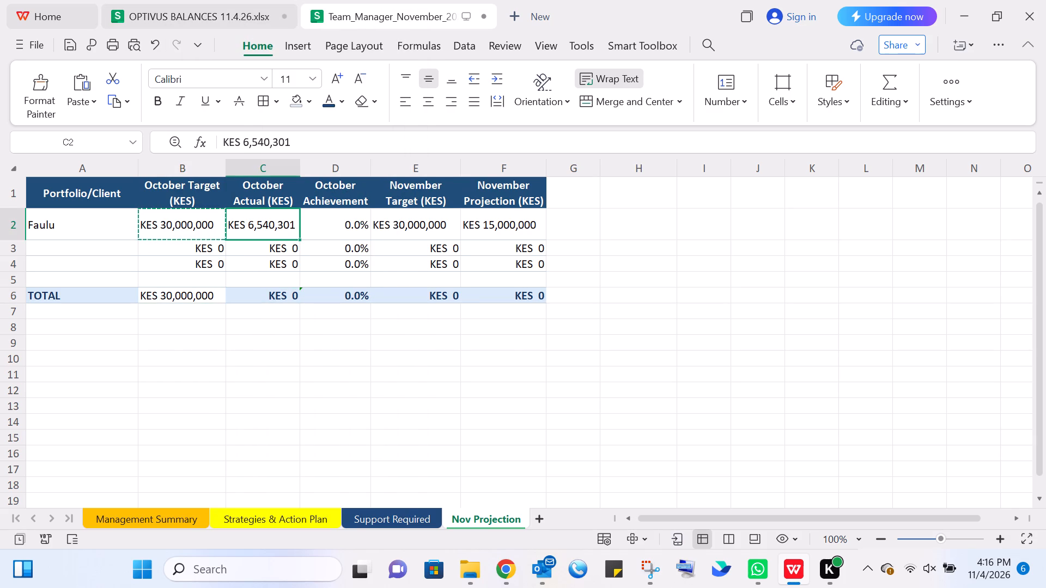
right_click(278, 226)
click(297, 22)
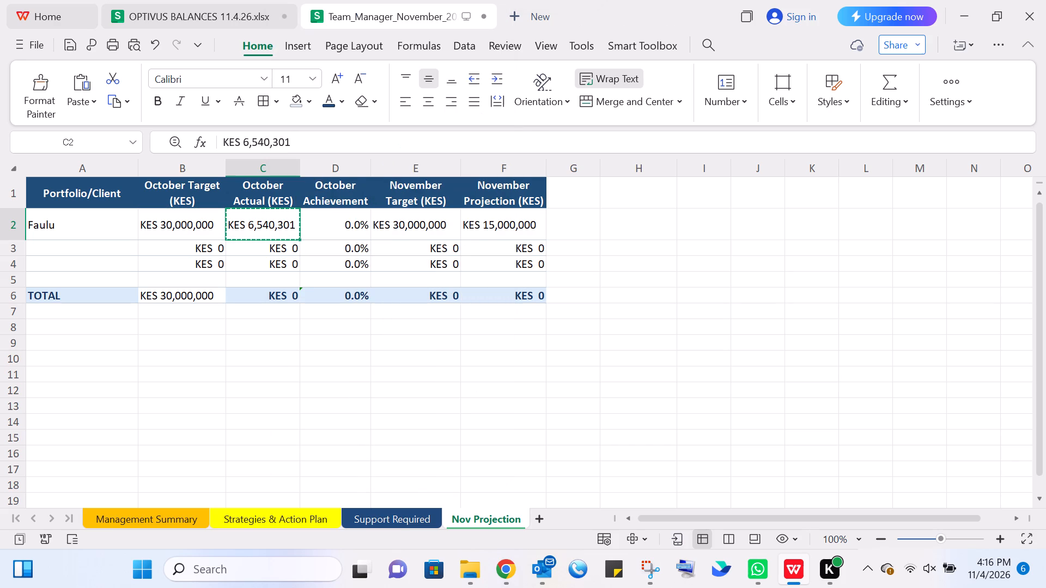
click(273, 294)
right_click(273, 294)
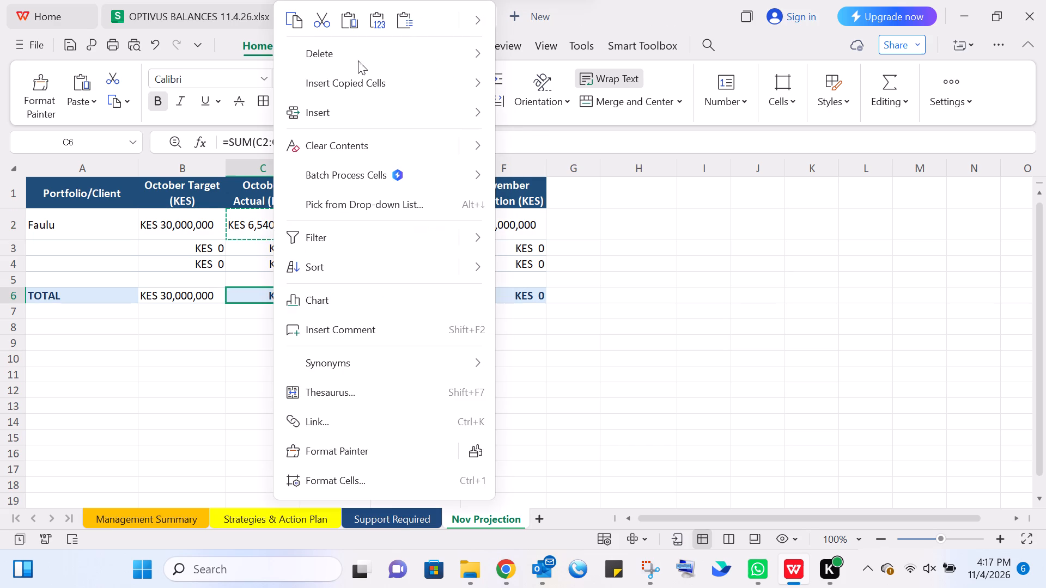
click(351, 15)
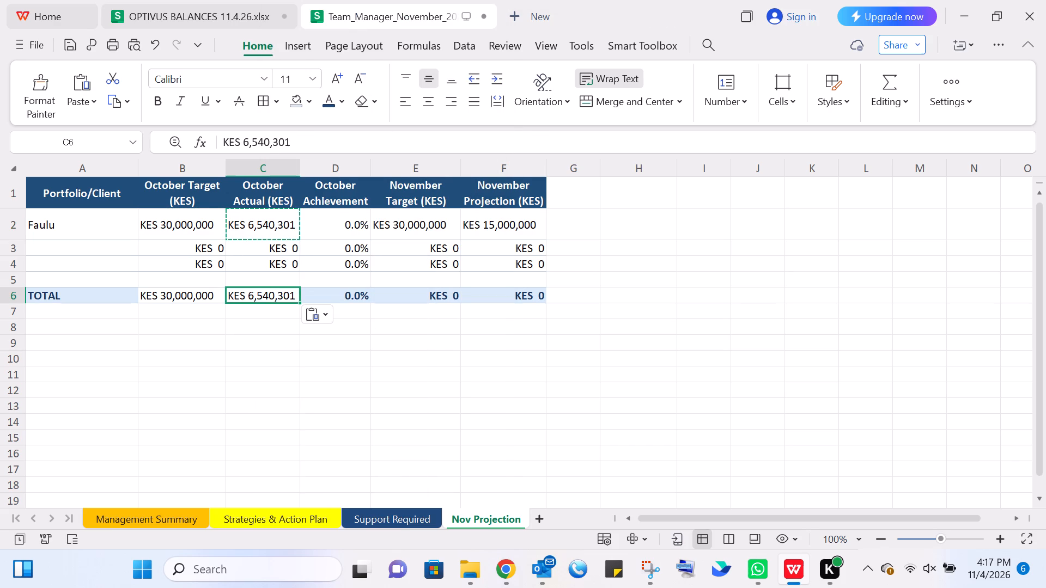
Copy Faulu's November Target of KES 30,000,000 from E2 into the TOTAL row's cell E6.
click(400, 298)
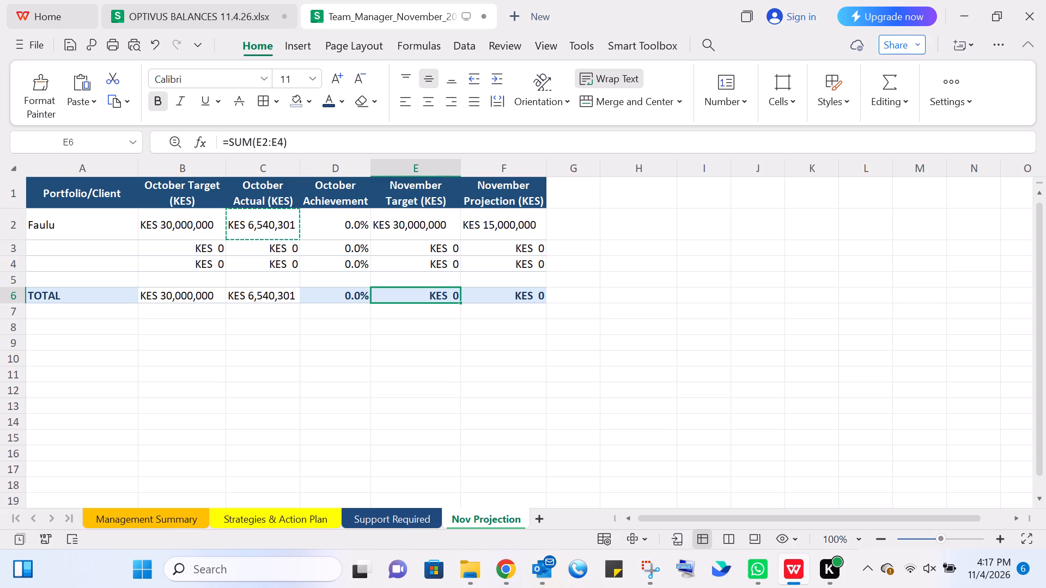
click(410, 222)
right_click(409, 221)
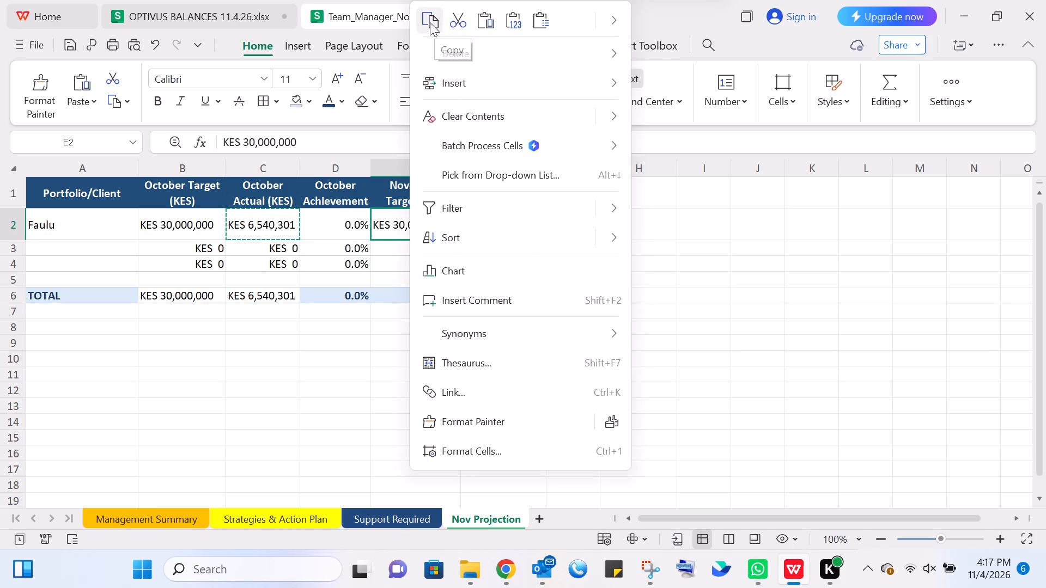
click(430, 22)
click(431, 299)
right_click(431, 299)
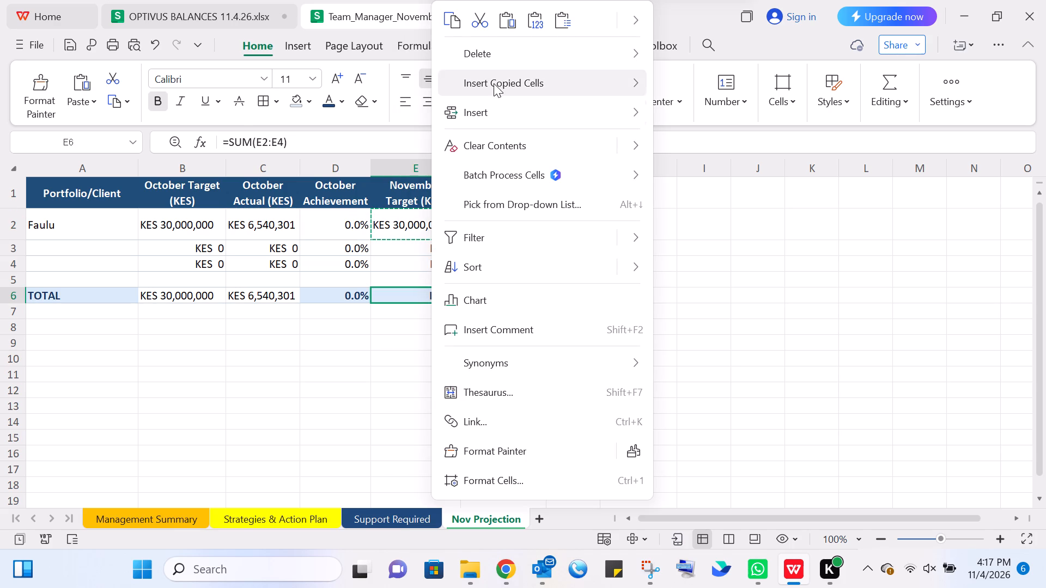
click(509, 20)
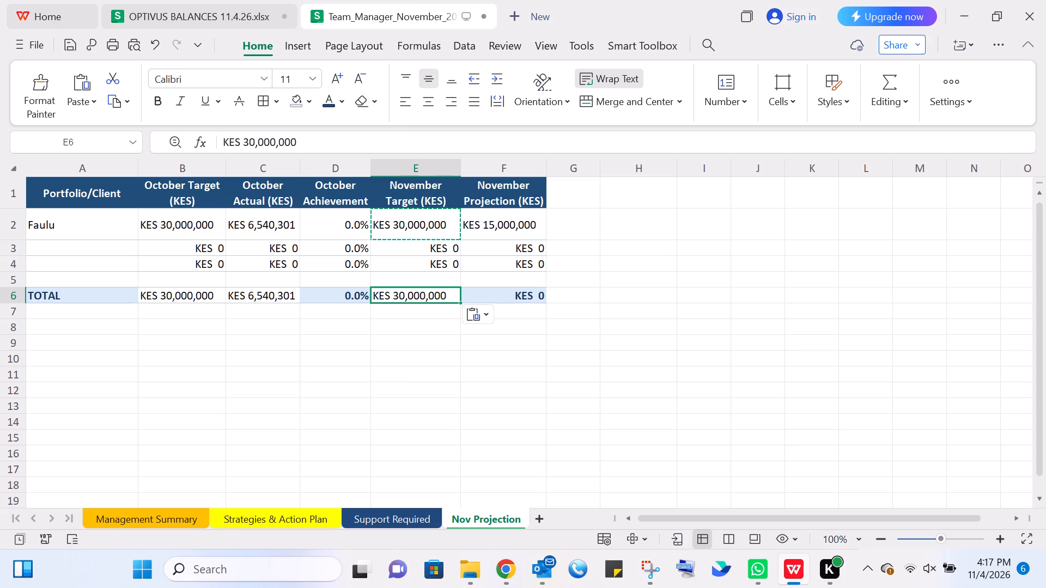
Apply the light blue fill across the whole TOTAL row, cells A6 to F6.
click(500, 297)
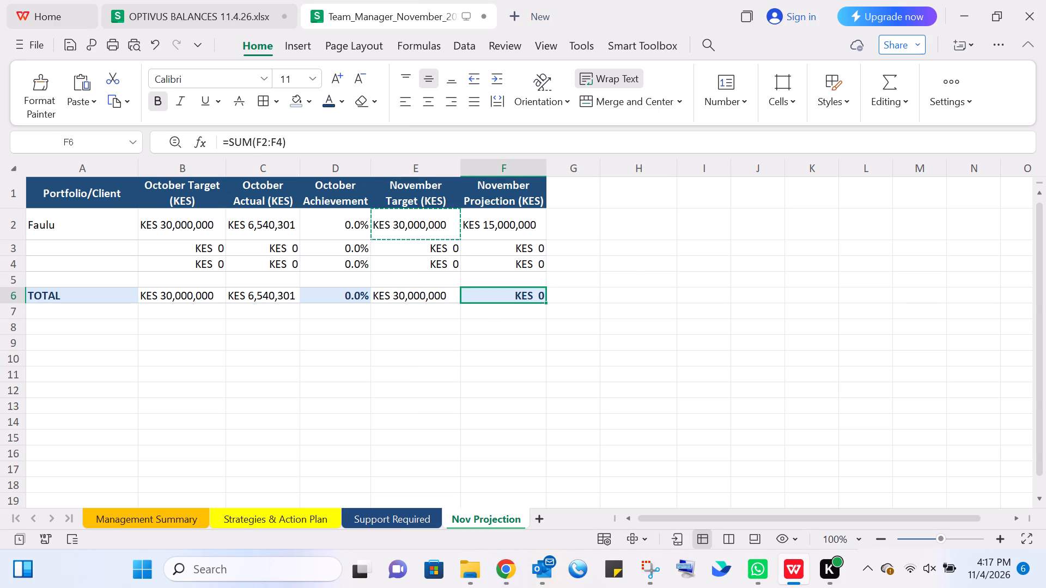
click(13, 293)
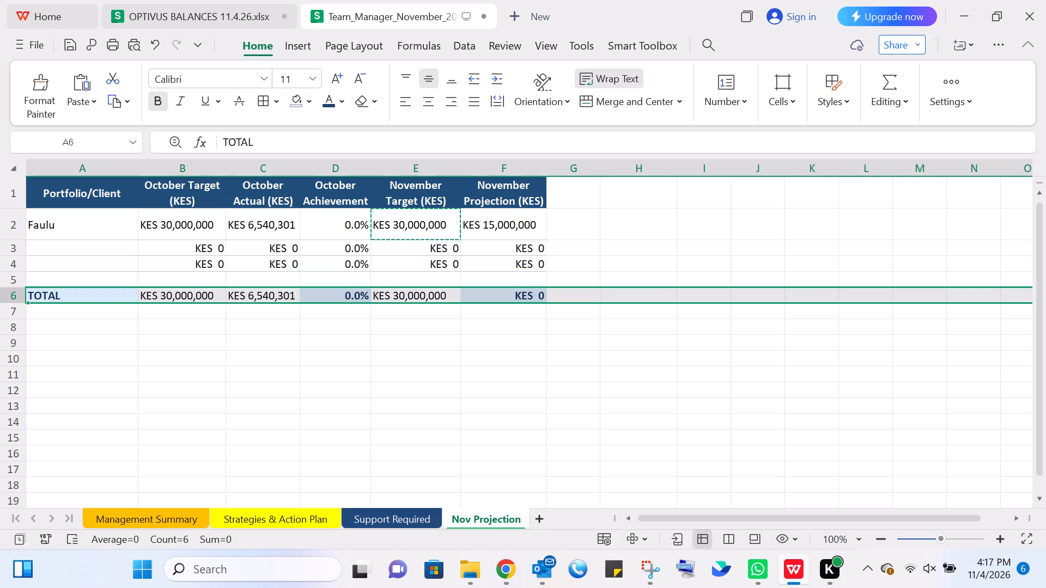
drag(59, 292, 308, 298)
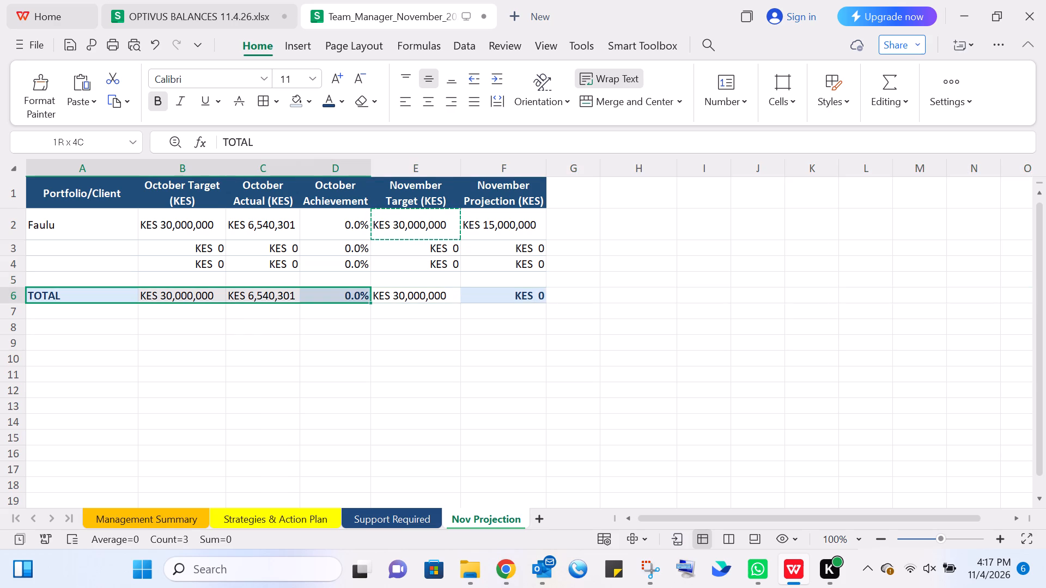
drag(308, 298, 479, 298)
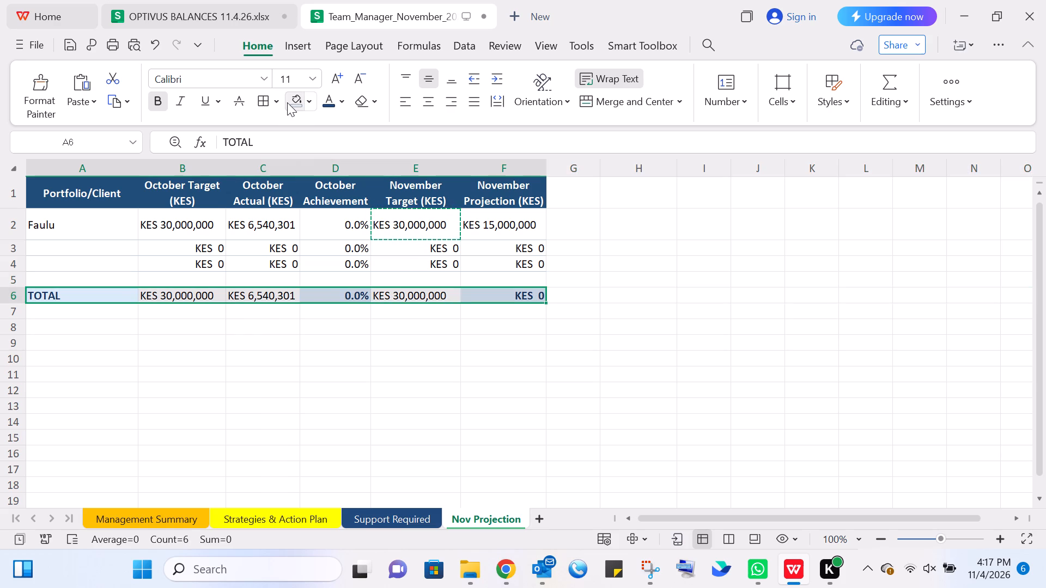
click(287, 102)
click(316, 328)
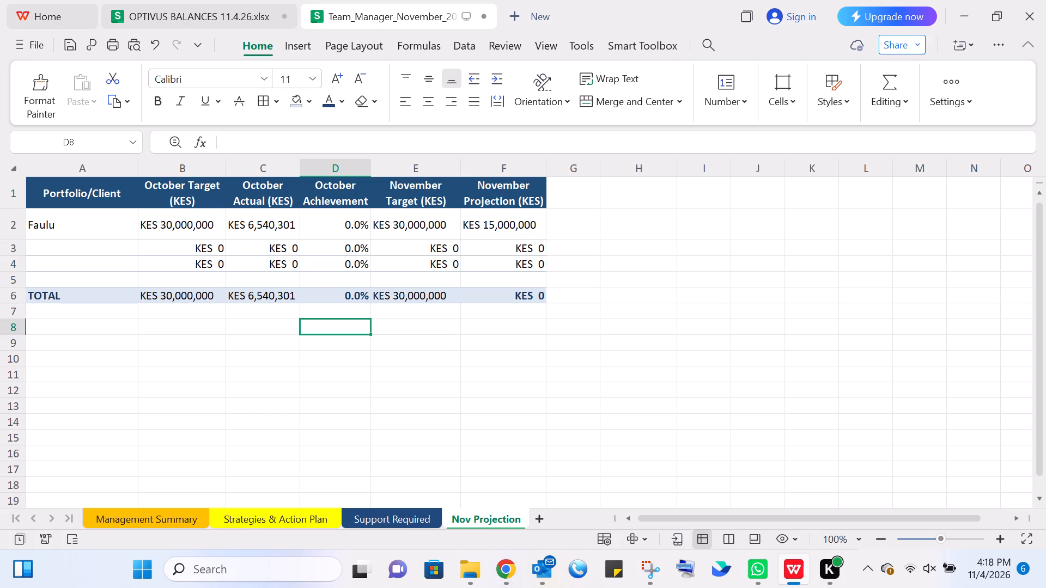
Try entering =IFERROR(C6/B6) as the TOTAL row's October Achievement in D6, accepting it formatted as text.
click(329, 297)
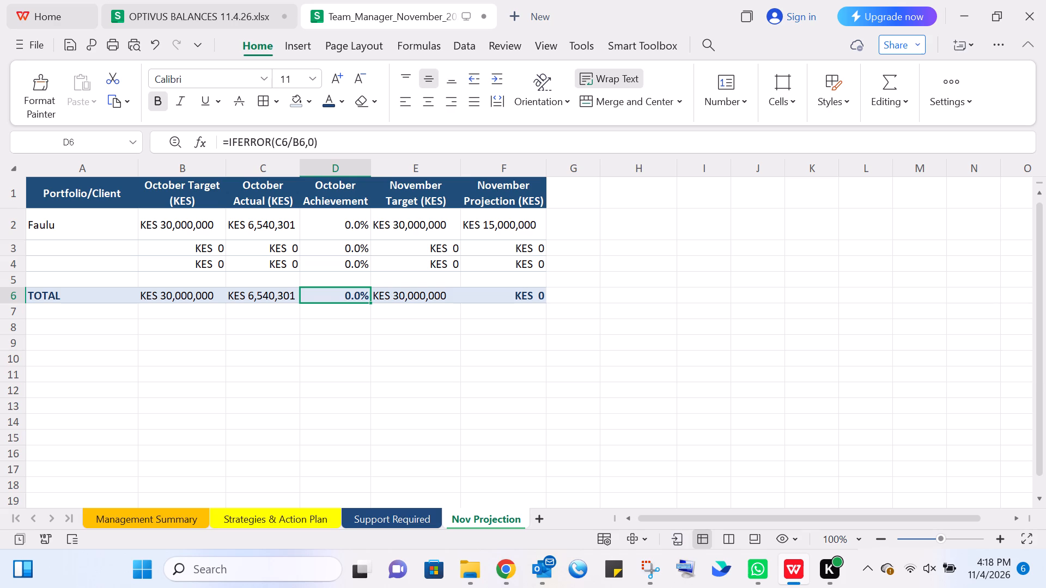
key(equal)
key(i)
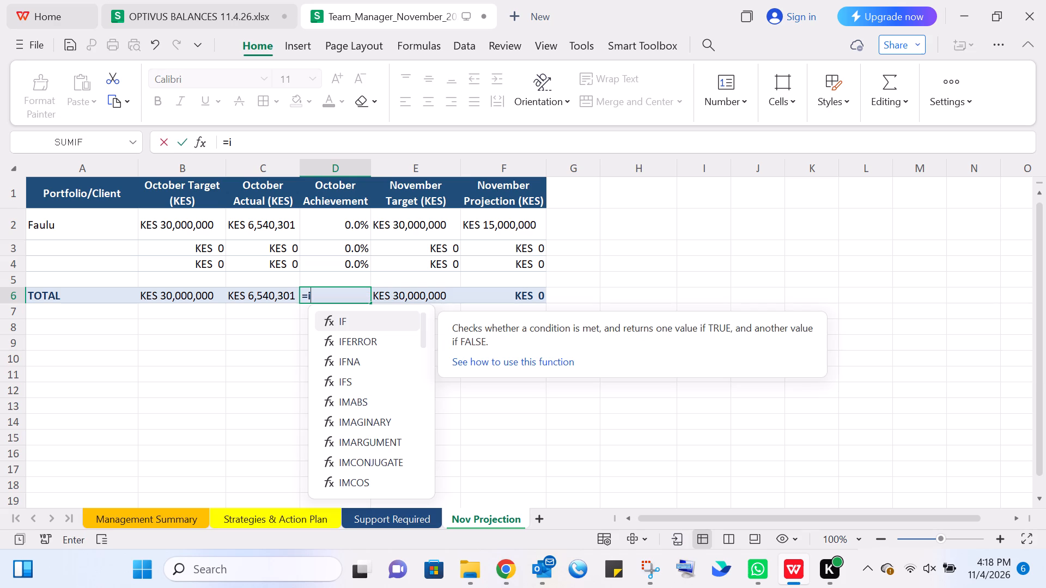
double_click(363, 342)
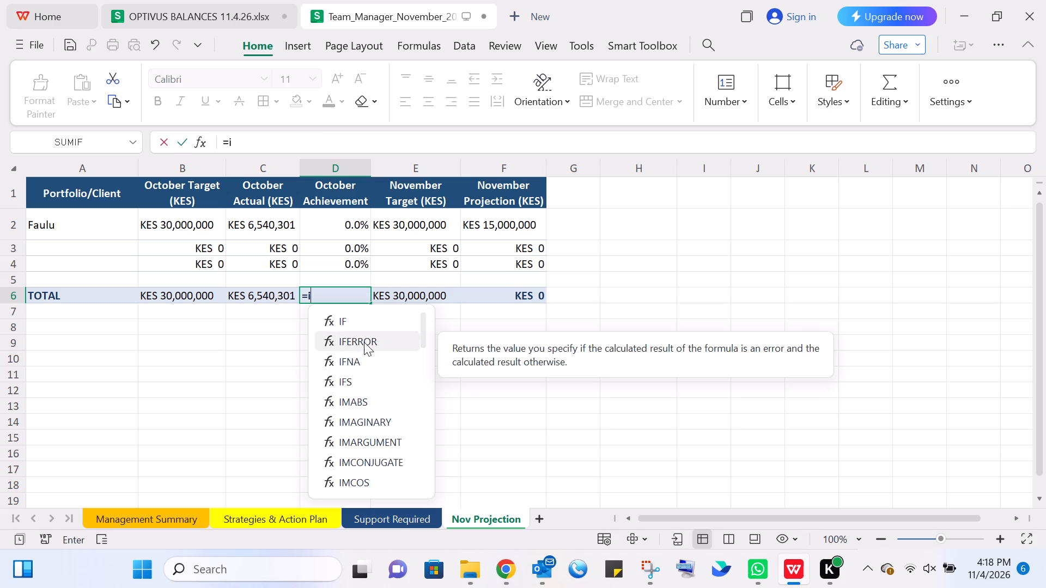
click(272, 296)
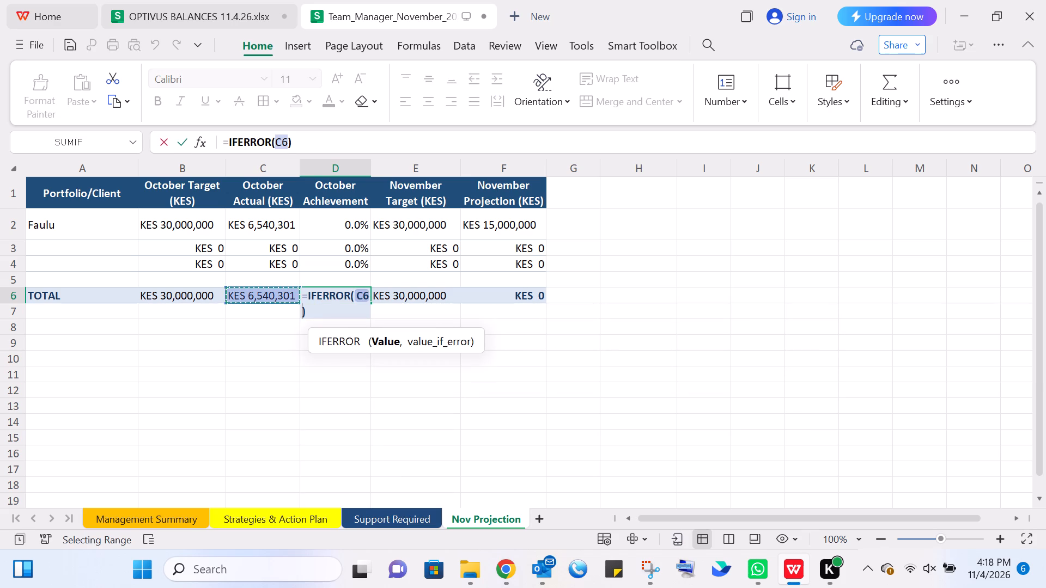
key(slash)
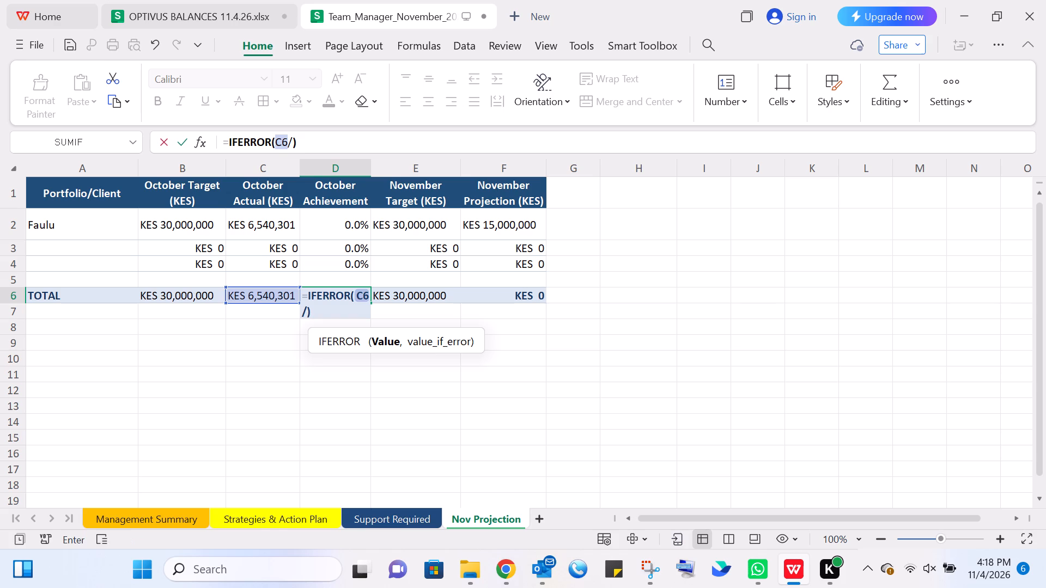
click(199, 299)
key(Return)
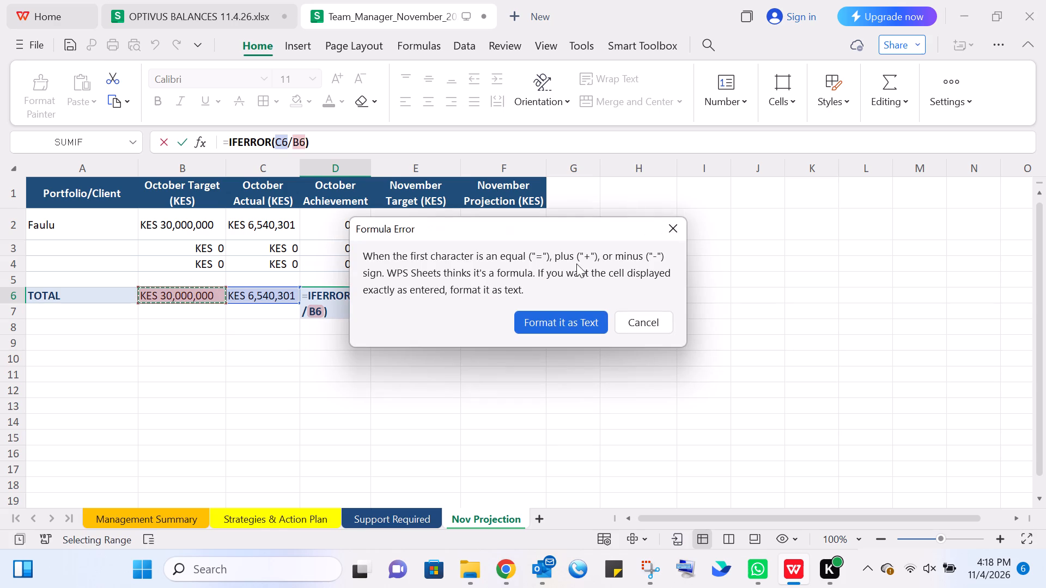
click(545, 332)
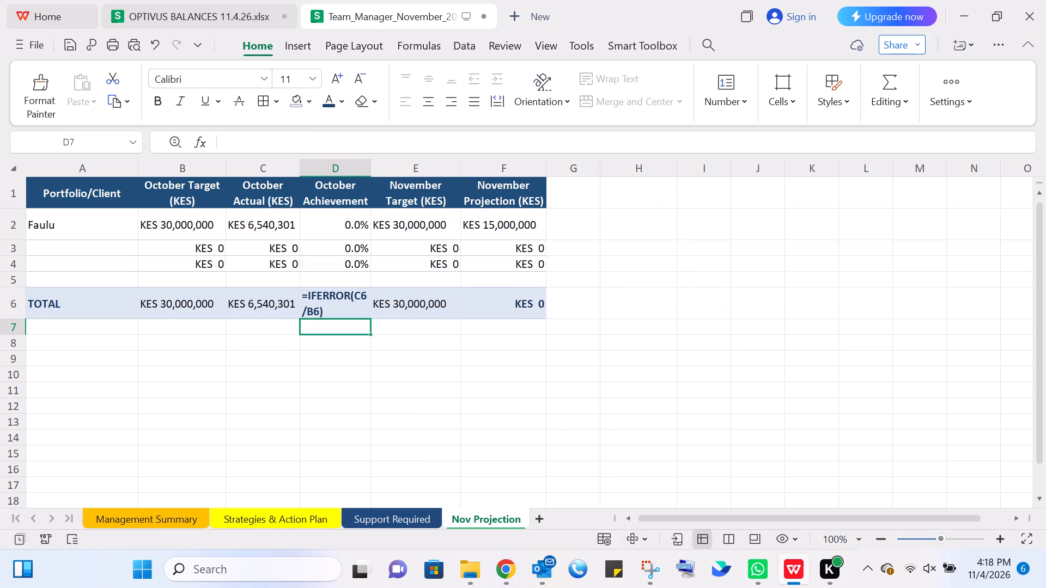
Clear the contents of the TOTAL row's October Achievement cell D6.
click(328, 307)
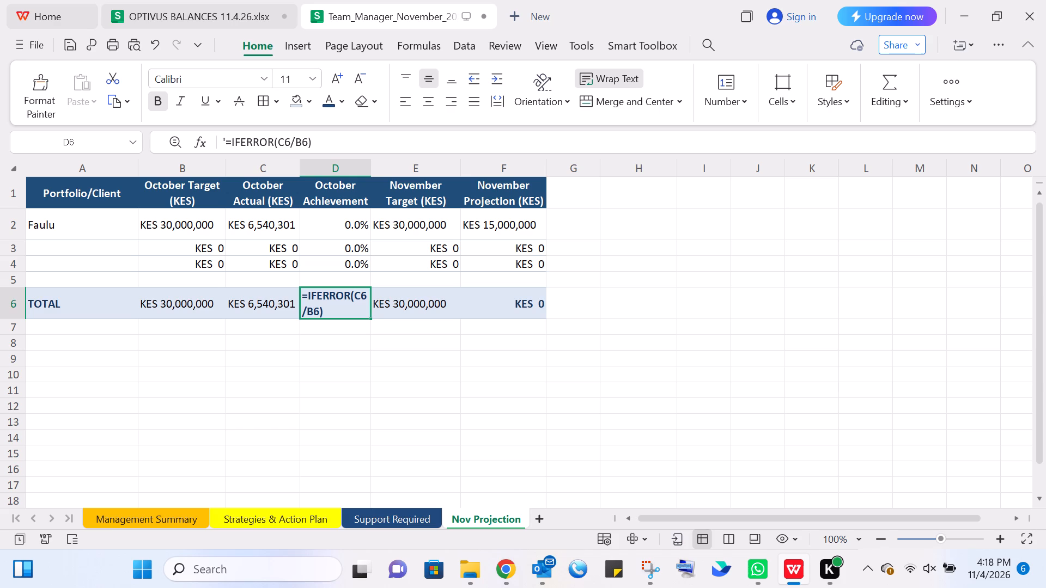
key(BackSpace)
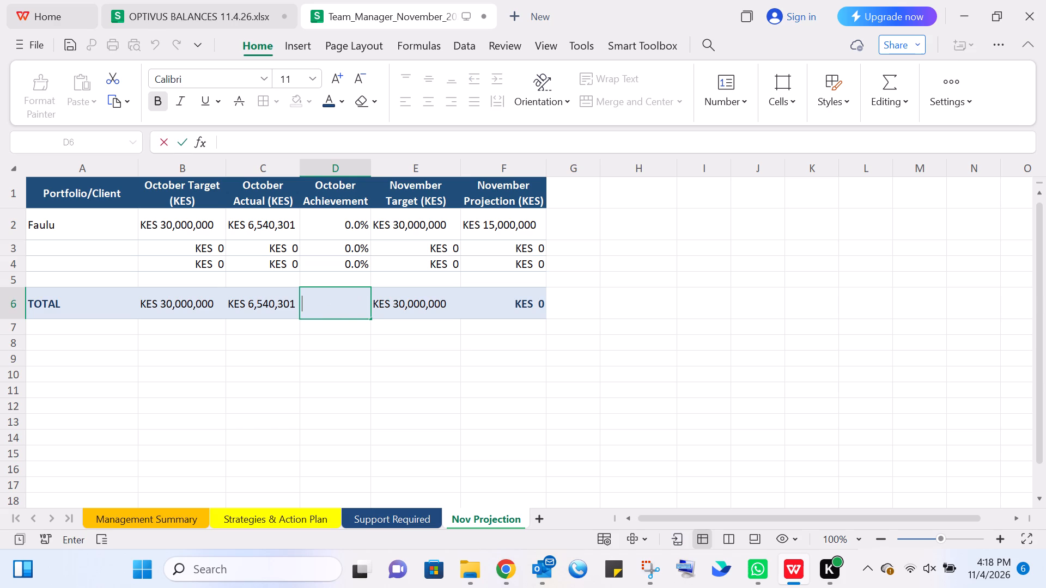
click(239, 400)
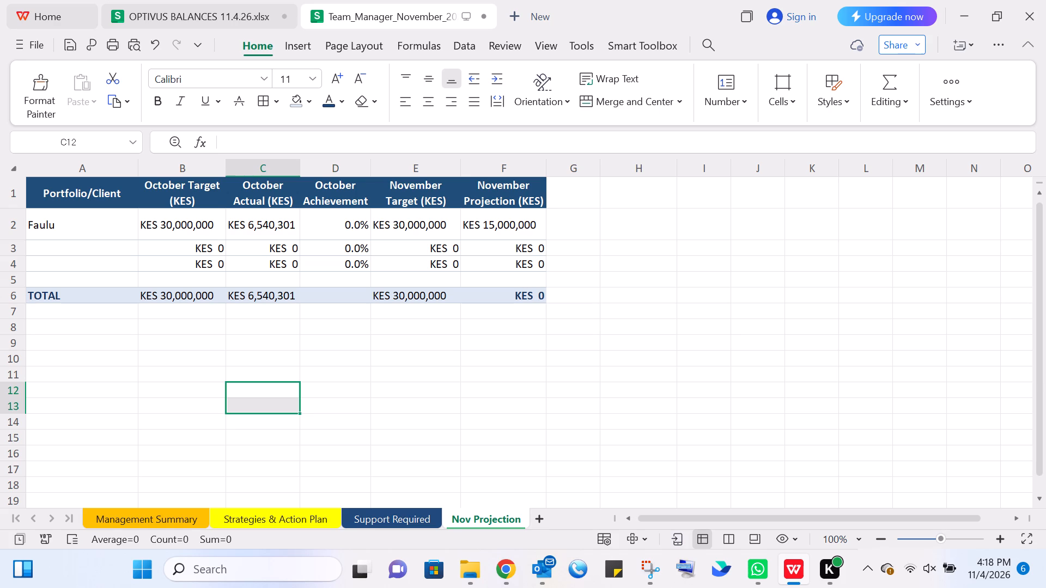
On the Management Summary sheet, examine the agents' November Projection cells F10 to F21 and their formulas.
click(272, 519)
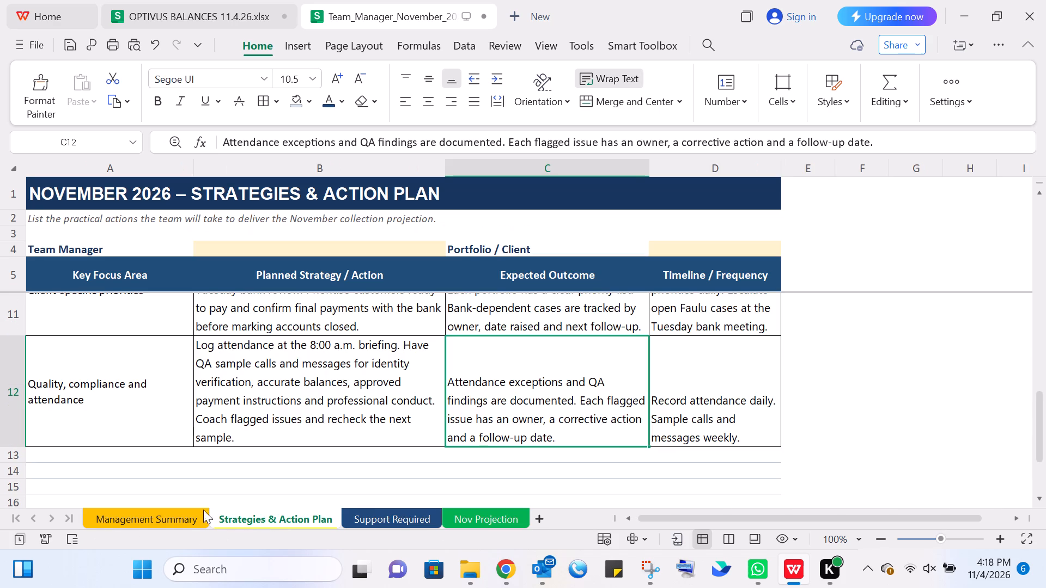
click(163, 519)
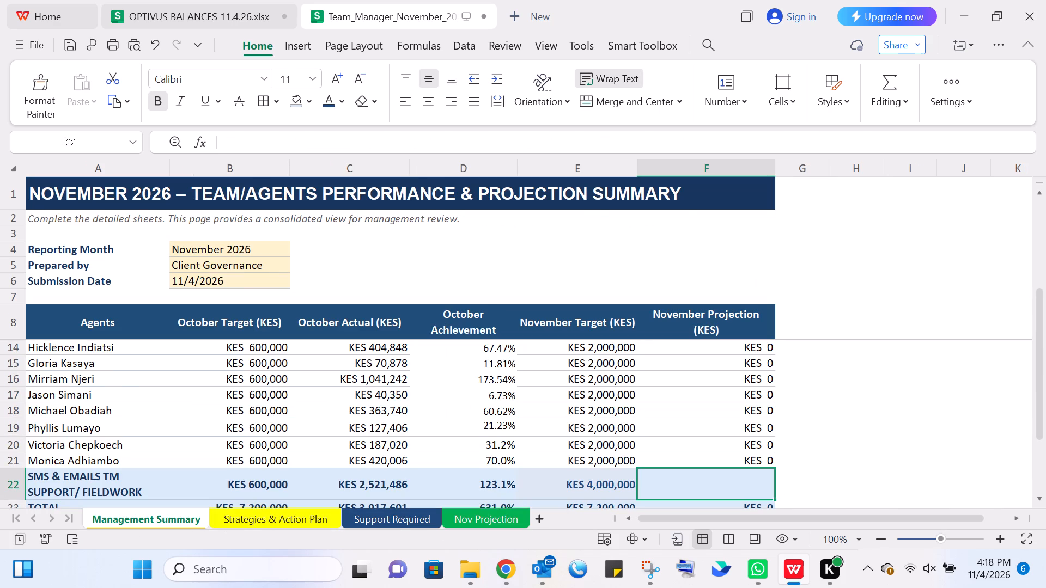
click(676, 352)
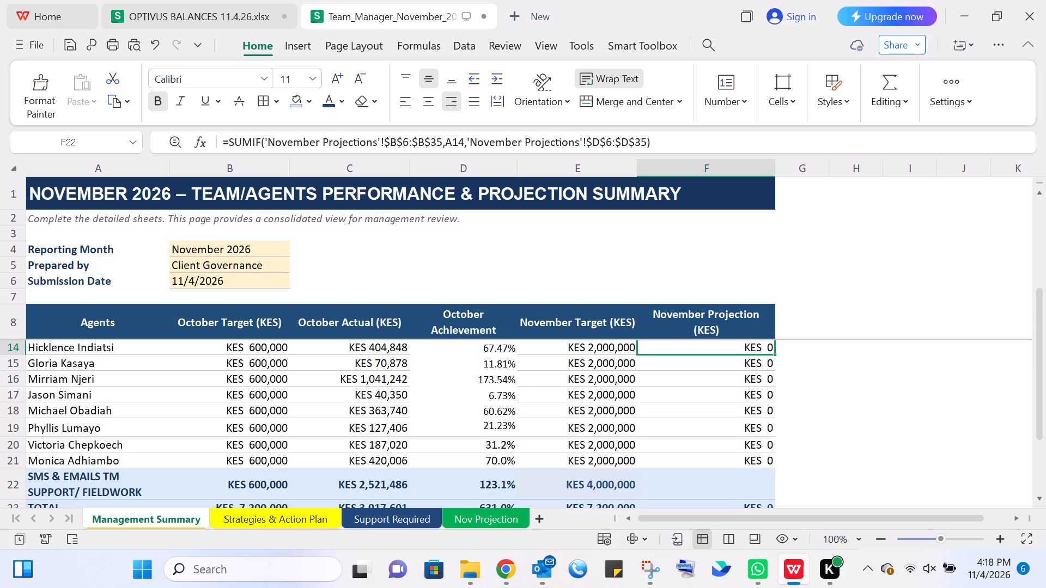
drag(676, 352, 709, 464)
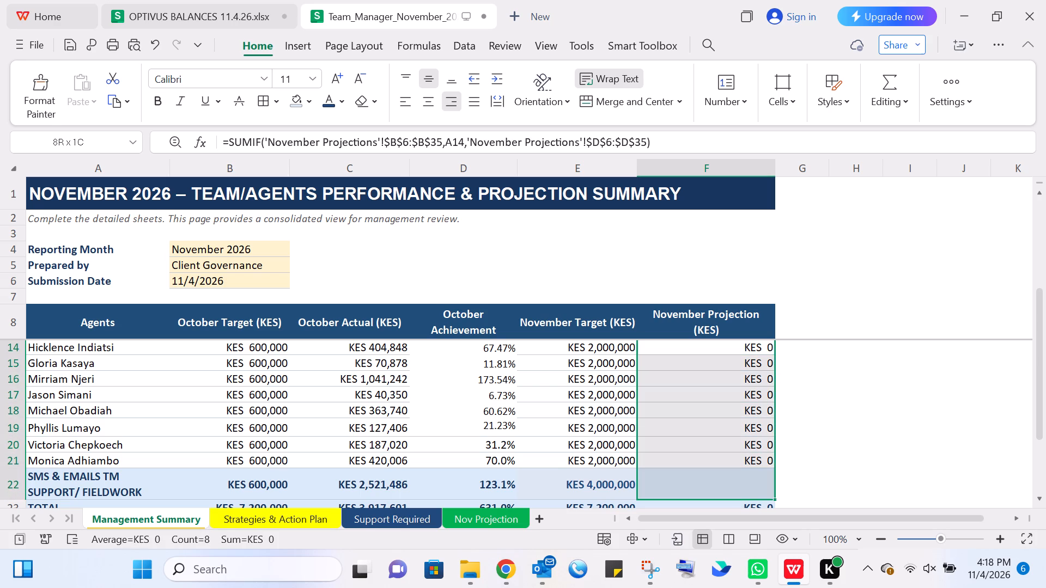
drag(709, 464, 708, 444)
scroll(697, 442, up, 5)
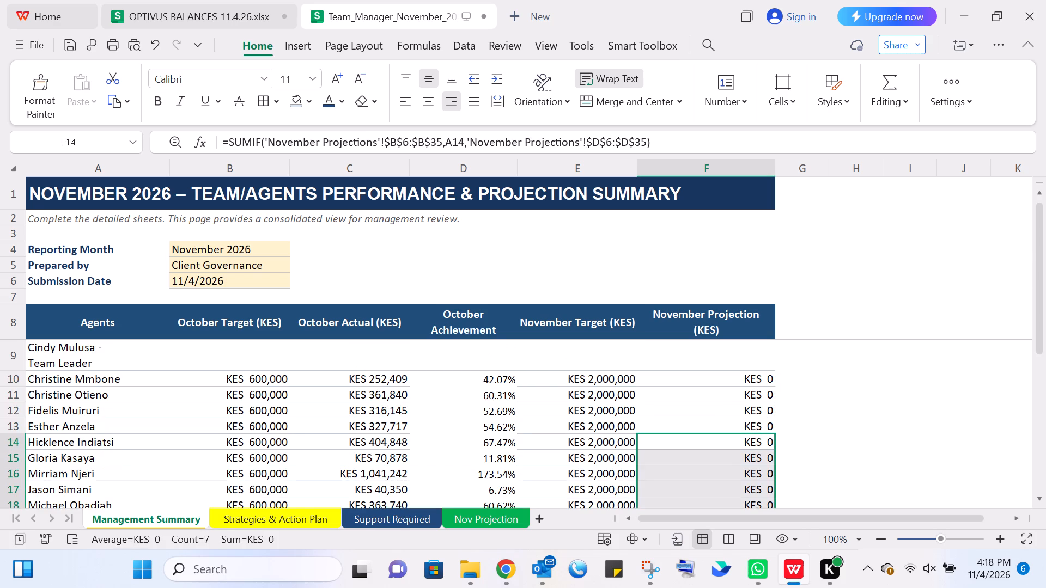
drag(680, 372, 695, 444)
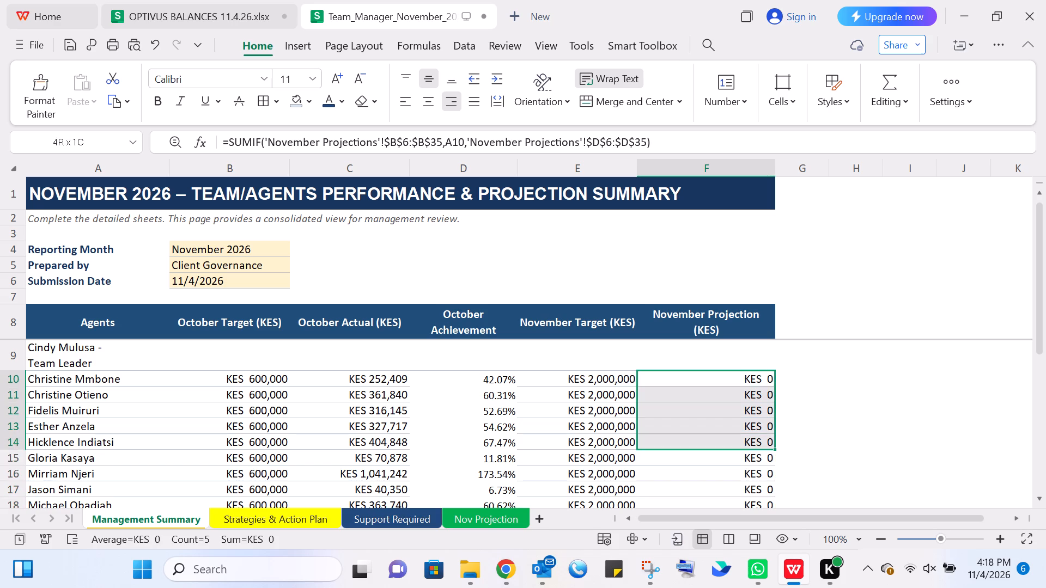
drag(695, 444, 701, 472)
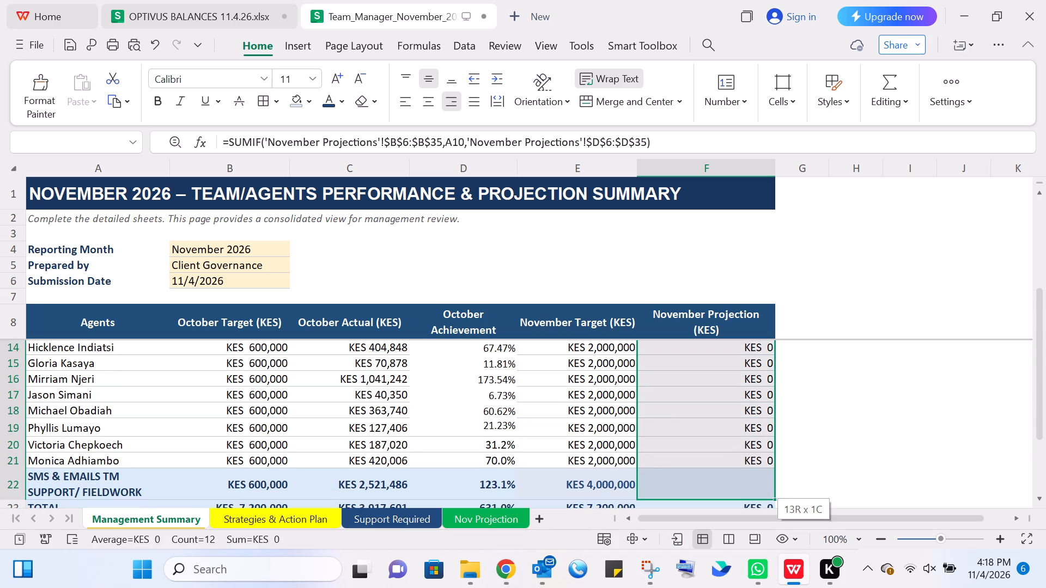
drag(701, 472, 698, 461)
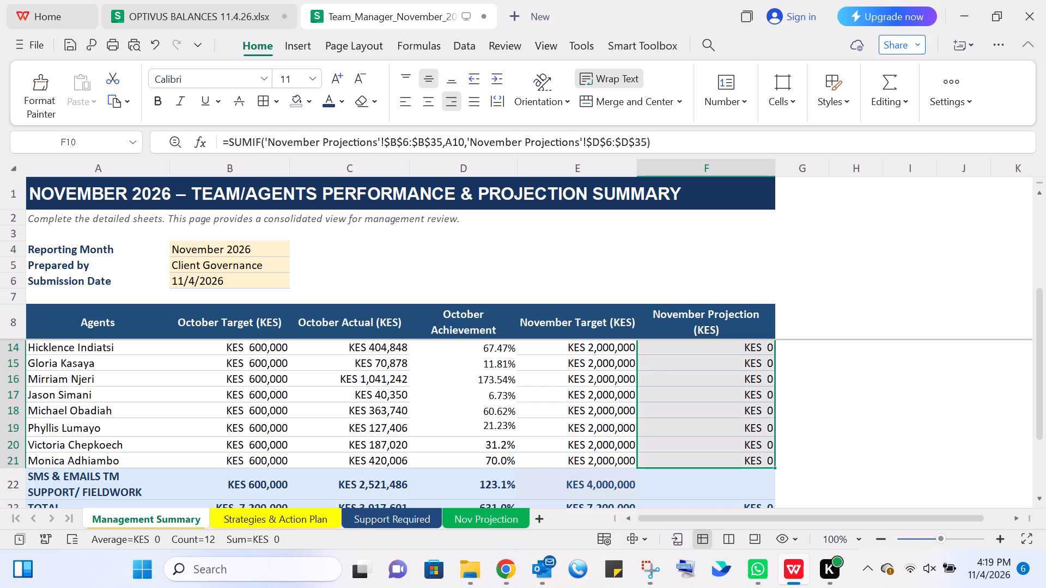
Return to the Nov Projection sheet and select the TOTAL row's October Achievement cell D6.
click(476, 514)
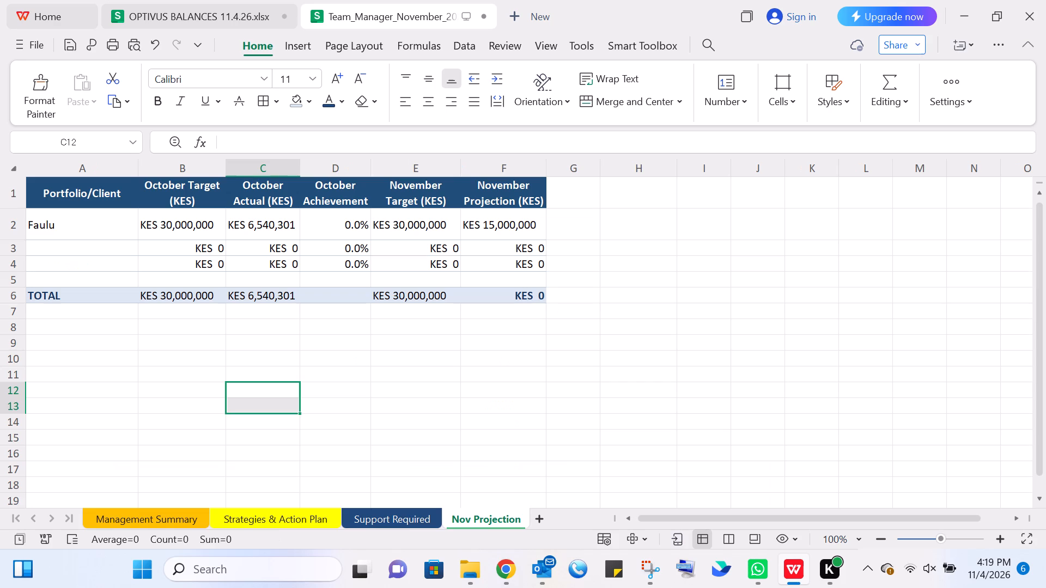
click(333, 296)
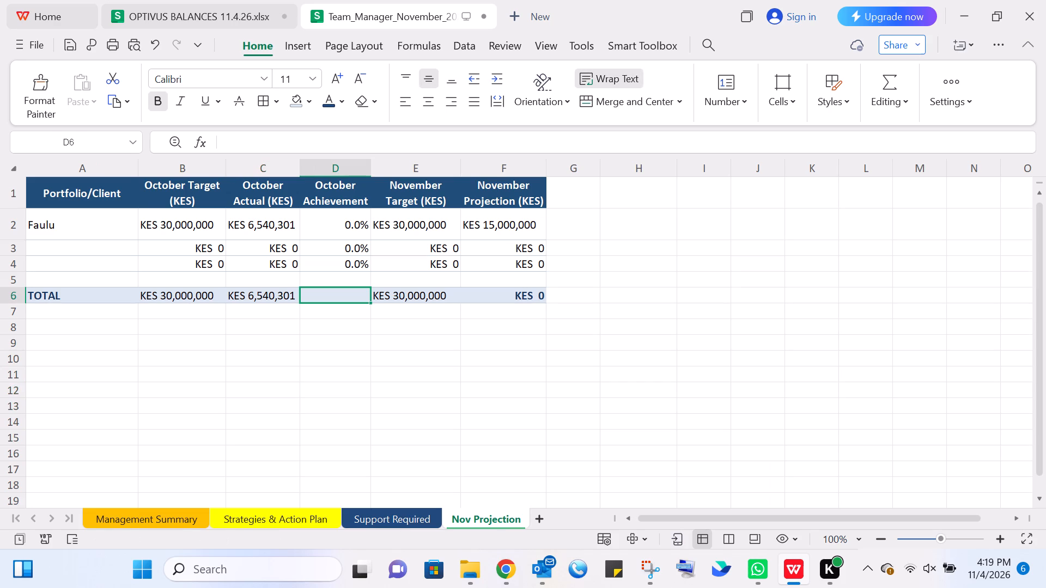
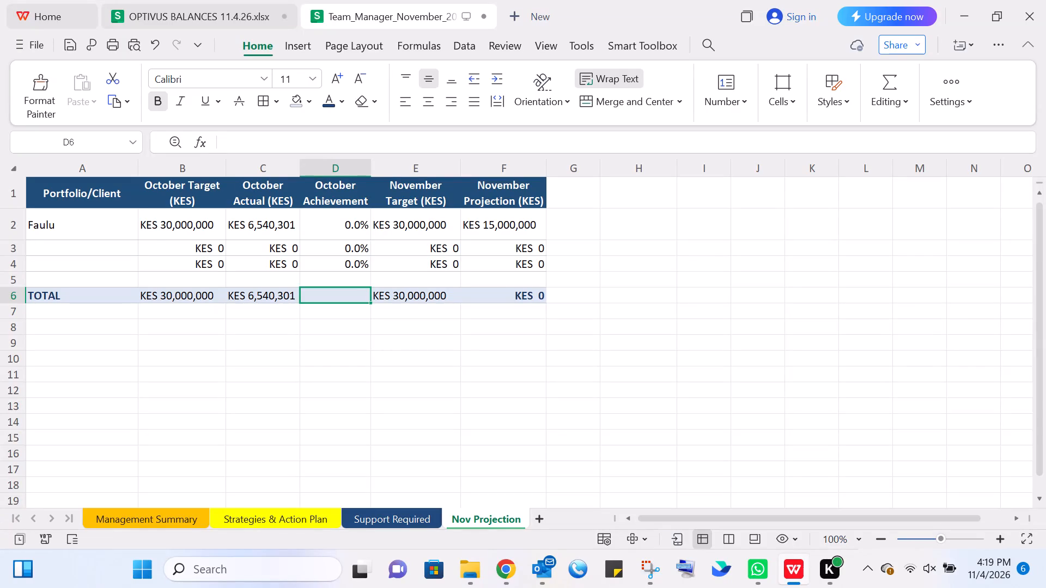
Remove the typed KES prefix from Faulu's October Target in B2, leaving only the number 30,000,000.
click(159, 220)
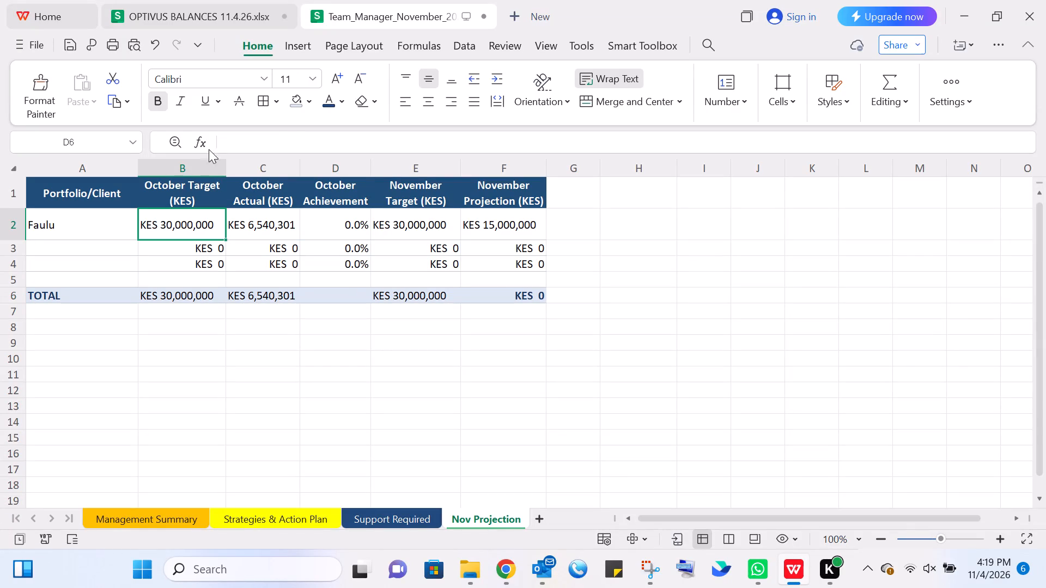
drag(240, 143, 210, 144)
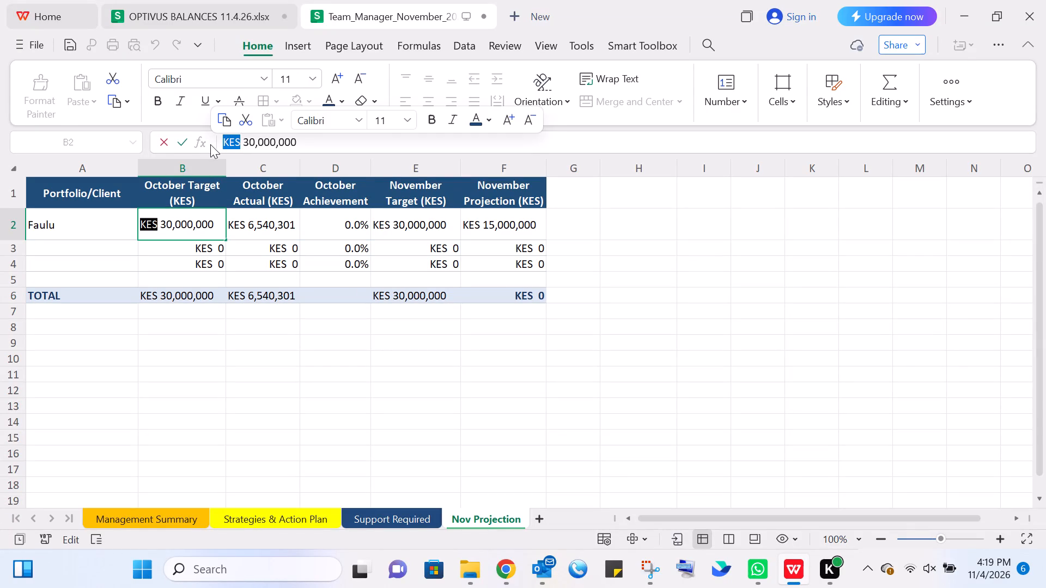
key(BackSpace)
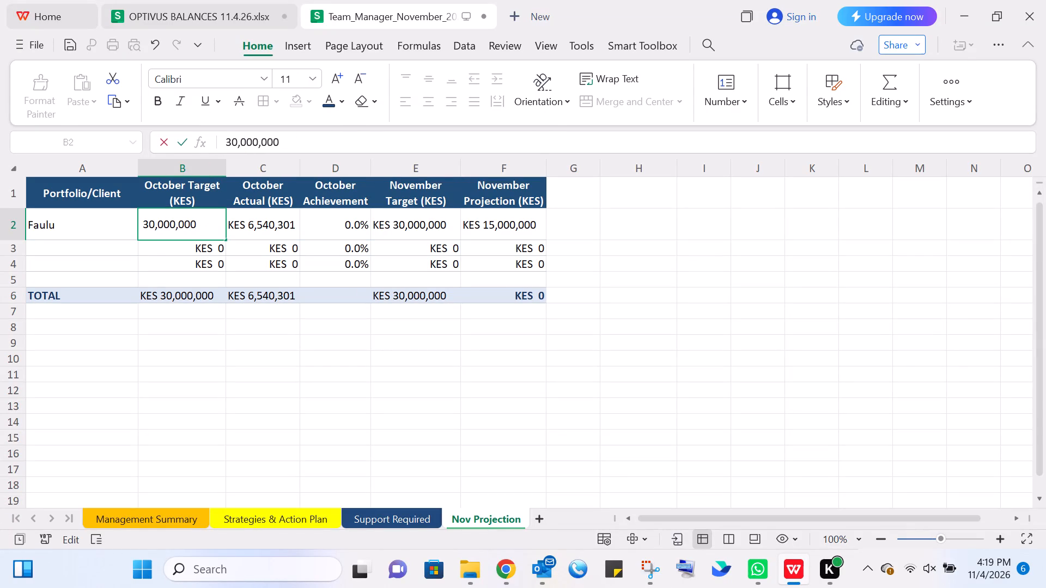
click(248, 224)
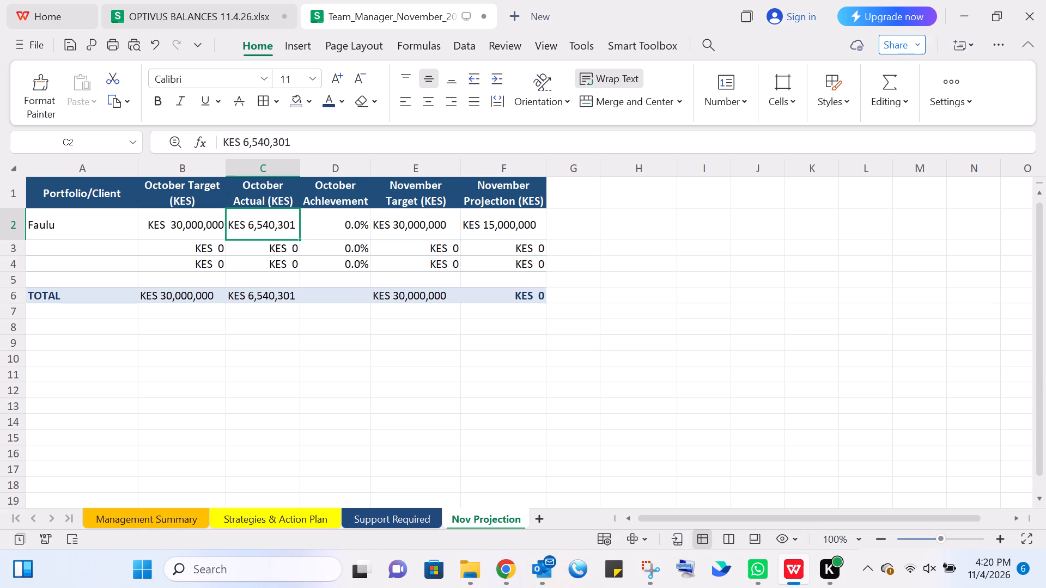
click(188, 222)
click(167, 225)
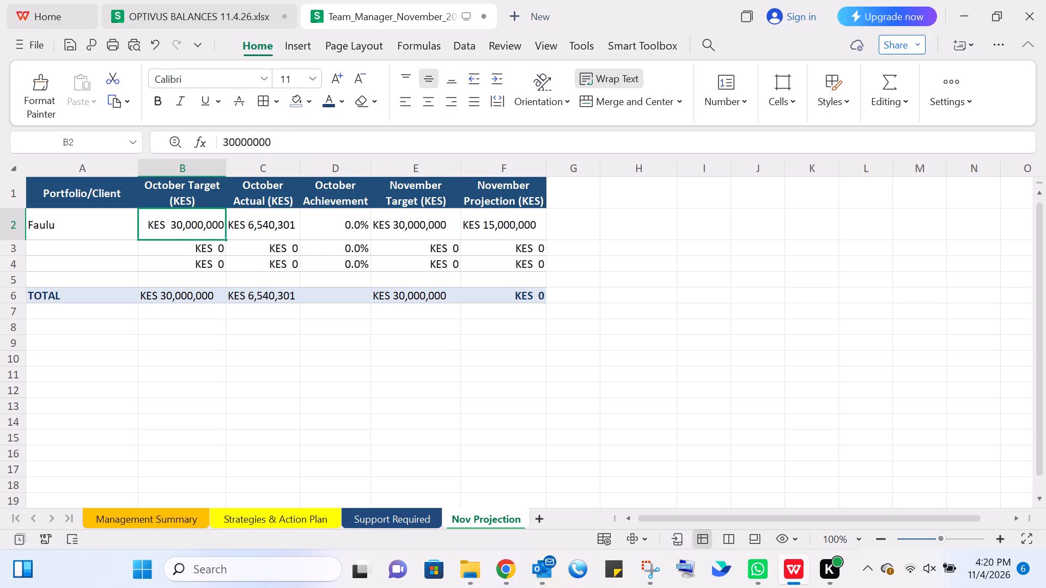
Remove the typed KES prefix from Faulu's October Actual in C2, leaving only the number 6,540,301.
click(265, 233)
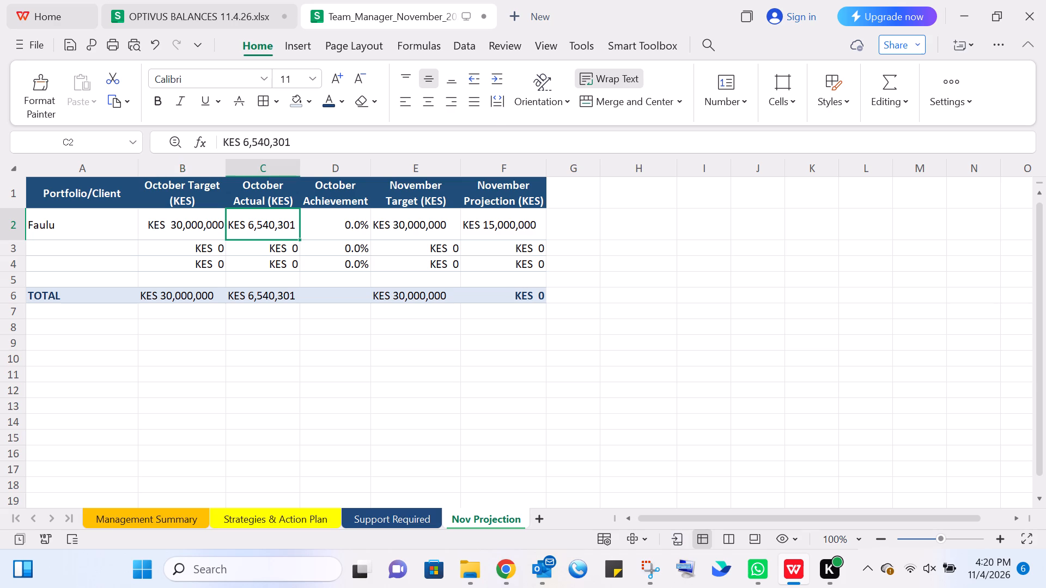
drag(239, 143, 167, 157)
click(279, 223)
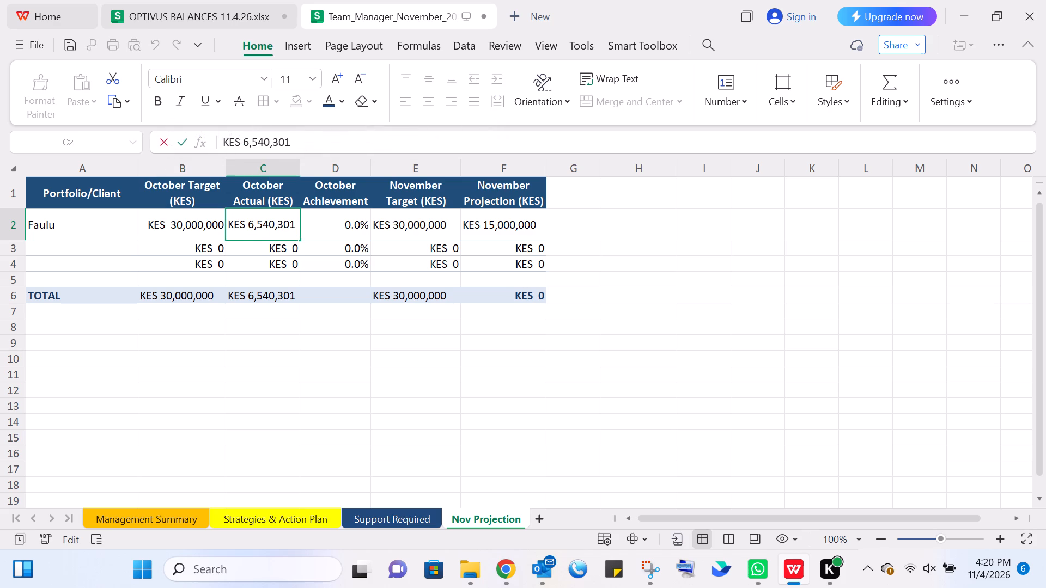
drag(240, 143, 221, 138)
drag(221, 138, 217, 138)
key(BackSpace)
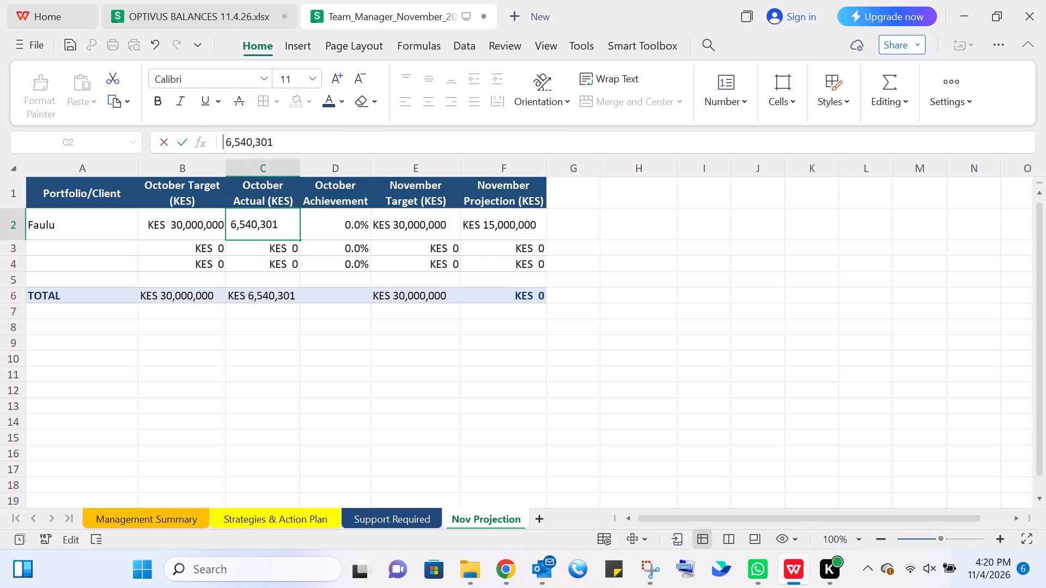
click(321, 222)
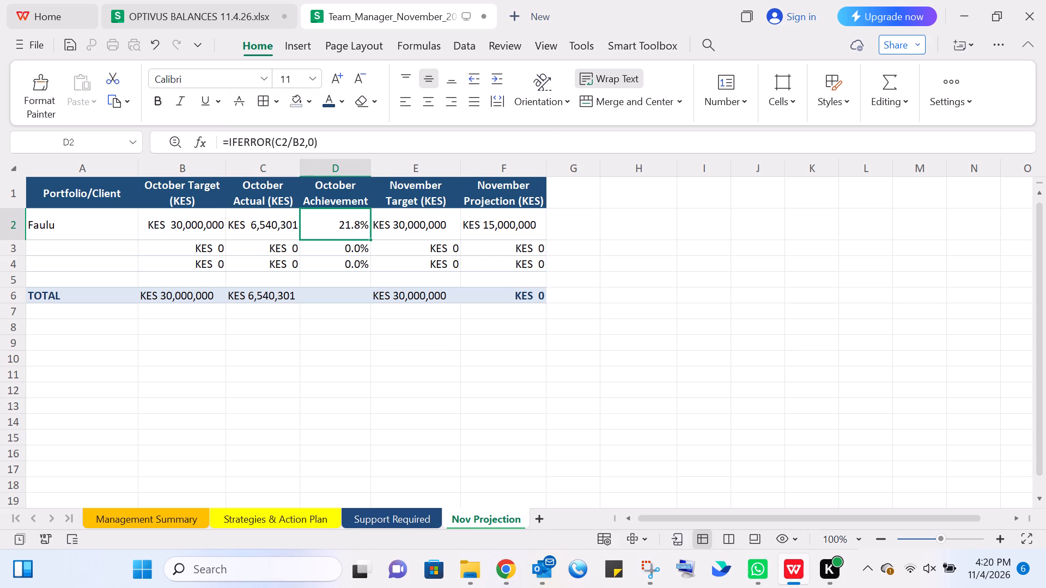
click(375, 363)
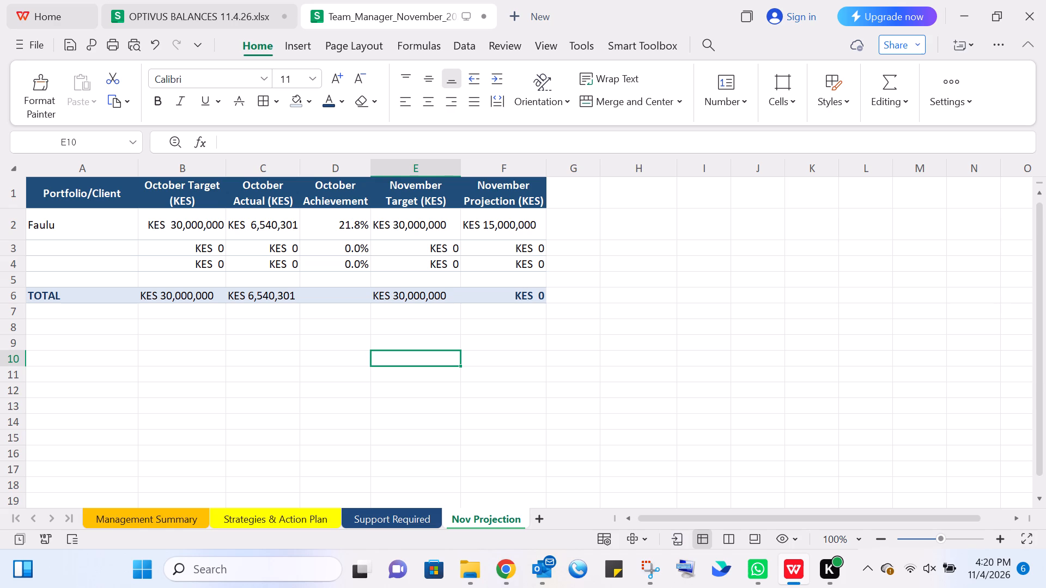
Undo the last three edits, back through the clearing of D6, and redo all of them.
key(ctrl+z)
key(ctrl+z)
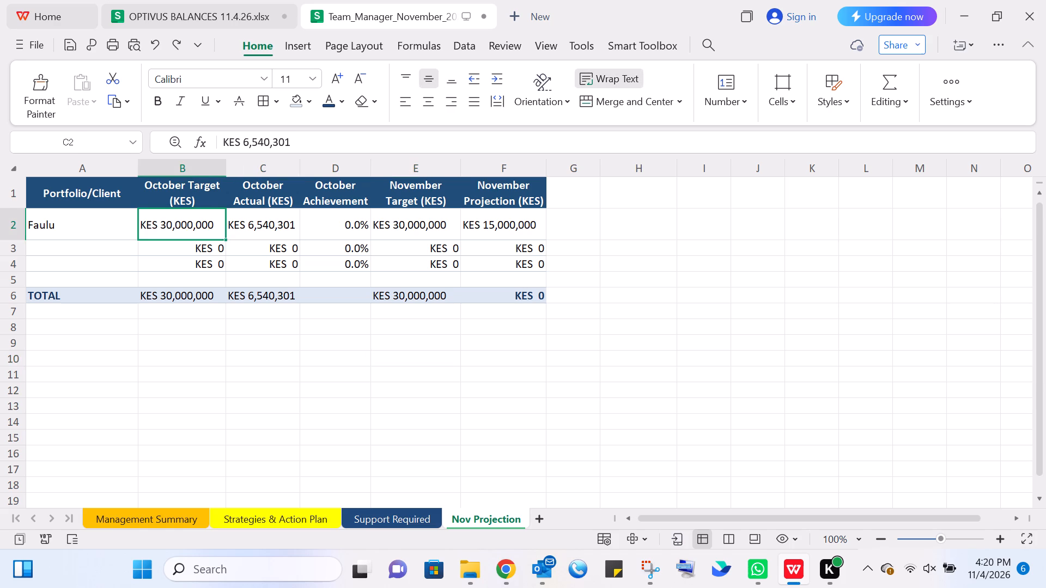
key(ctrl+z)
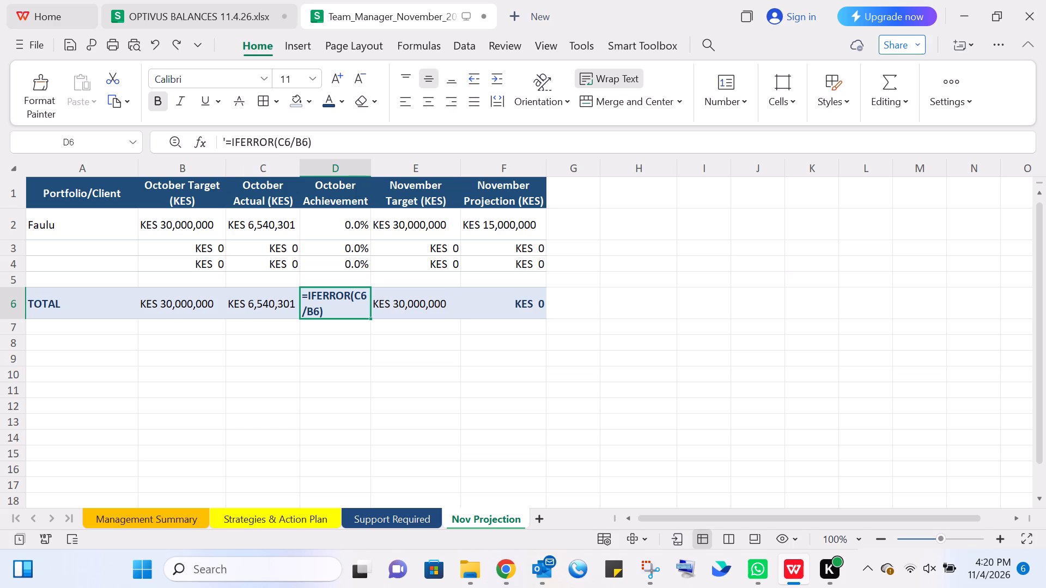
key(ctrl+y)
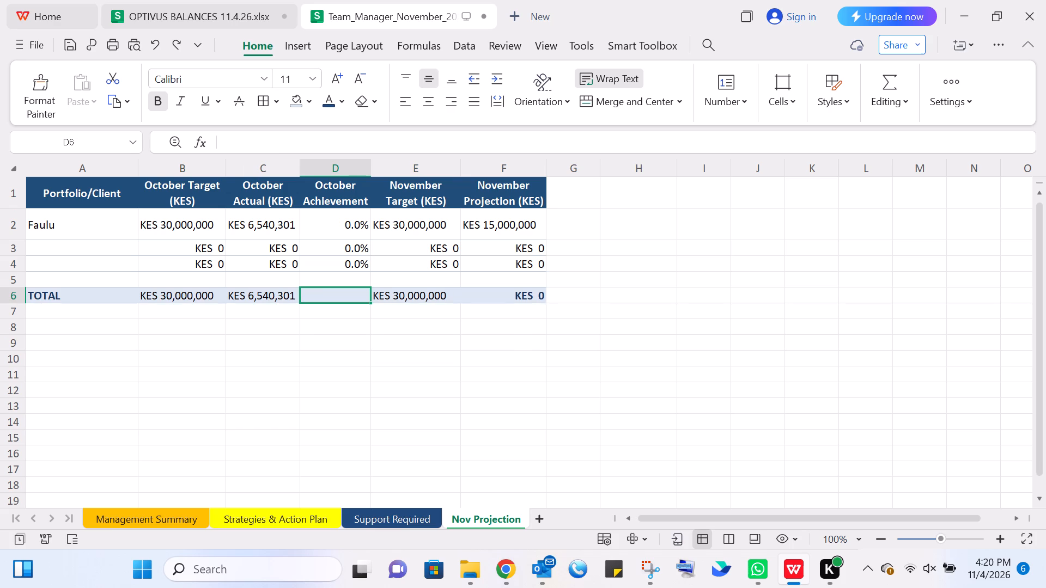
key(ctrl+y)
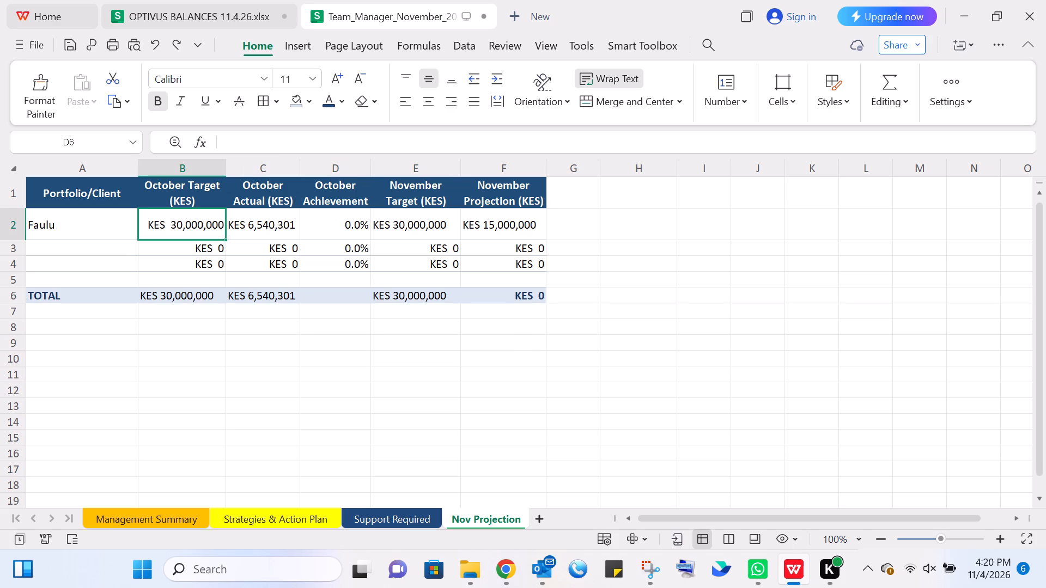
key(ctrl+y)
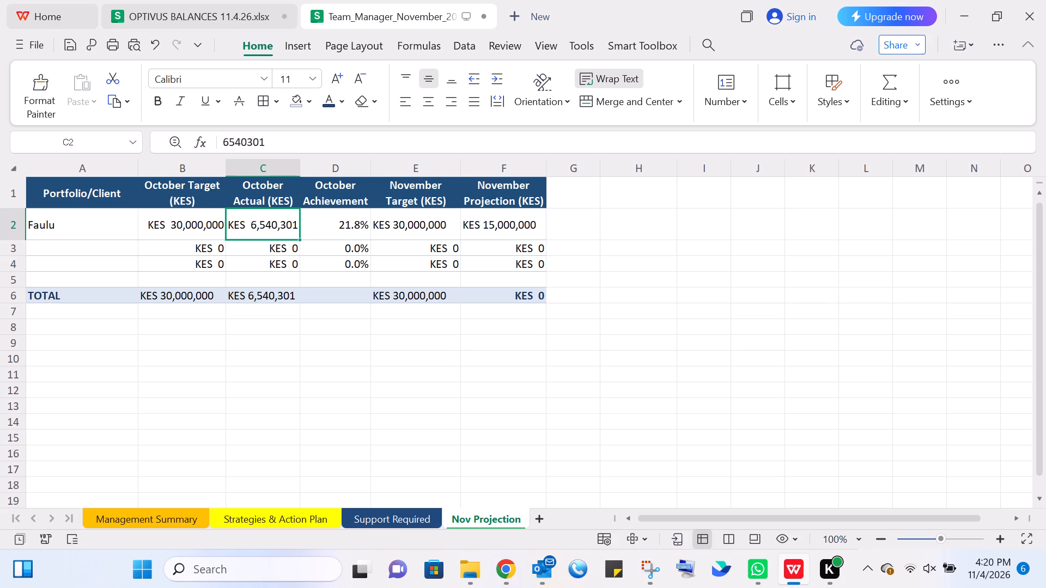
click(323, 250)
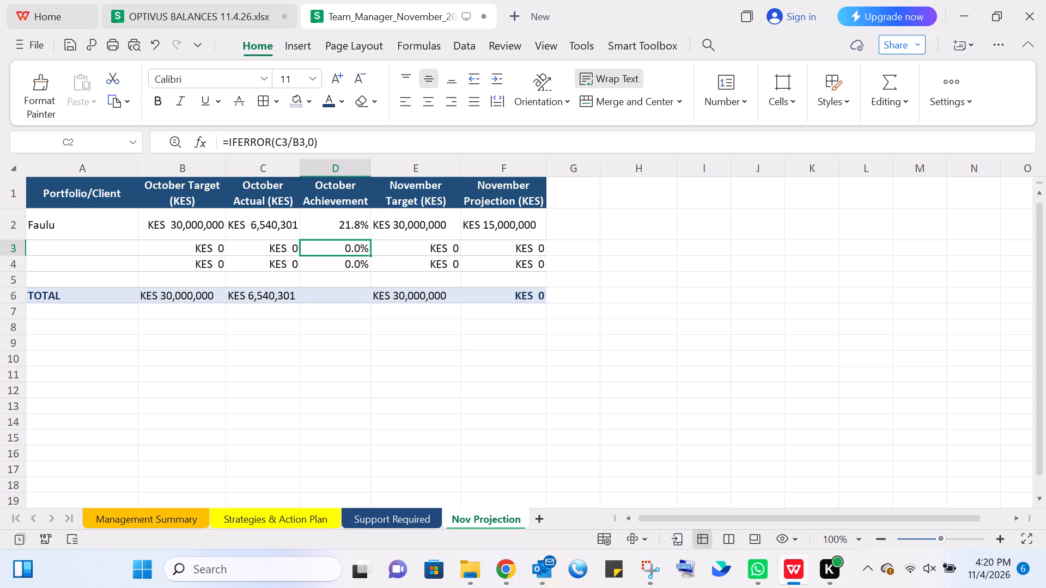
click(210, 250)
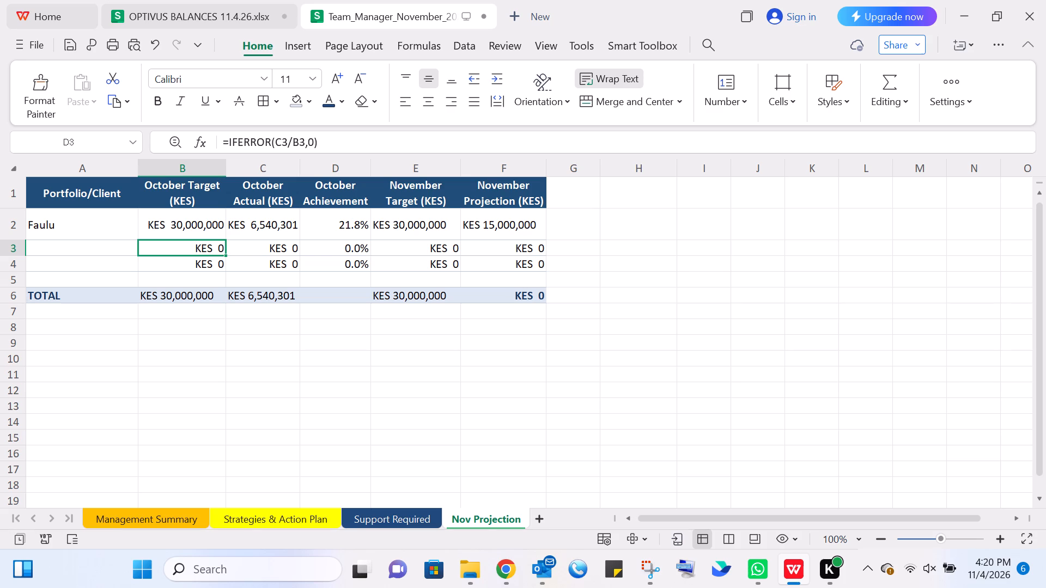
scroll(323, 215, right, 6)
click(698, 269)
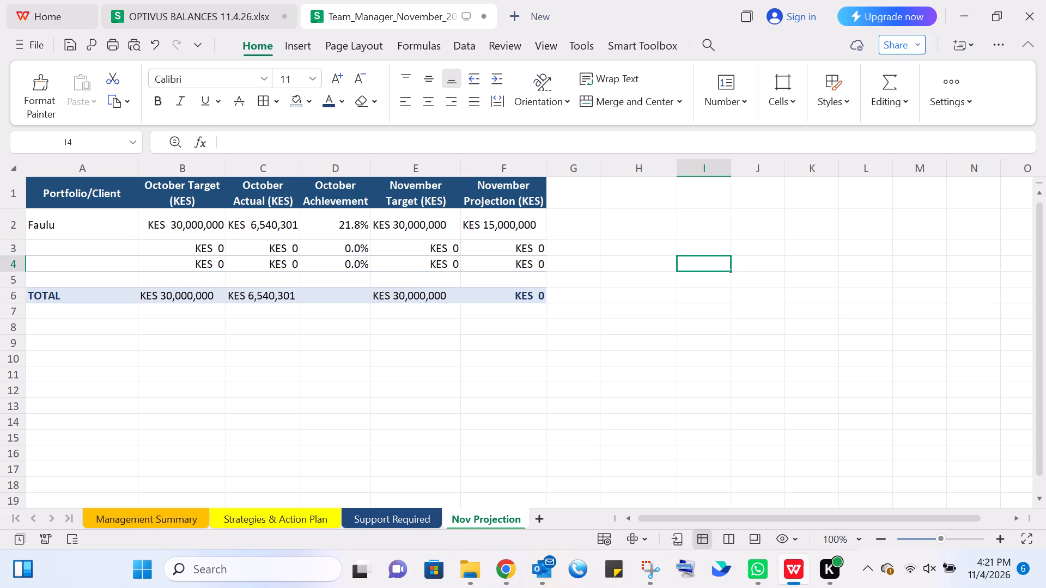
On the Management Summary sheet, examine the agents' October and November figures down to the TOTAL row.
click(175, 513)
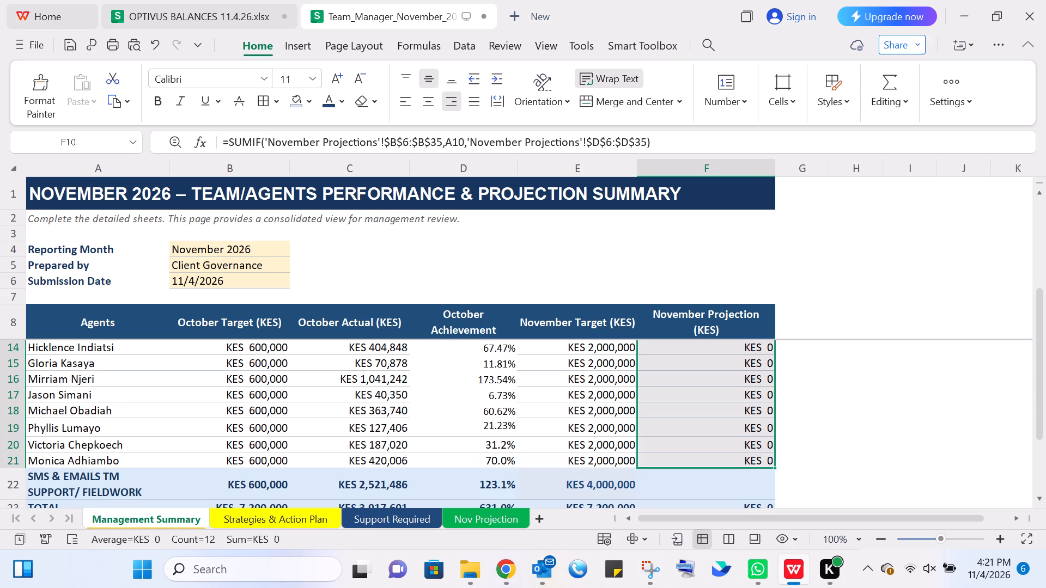
scroll(481, 366, down, 4)
scroll(481, 366, up, 7)
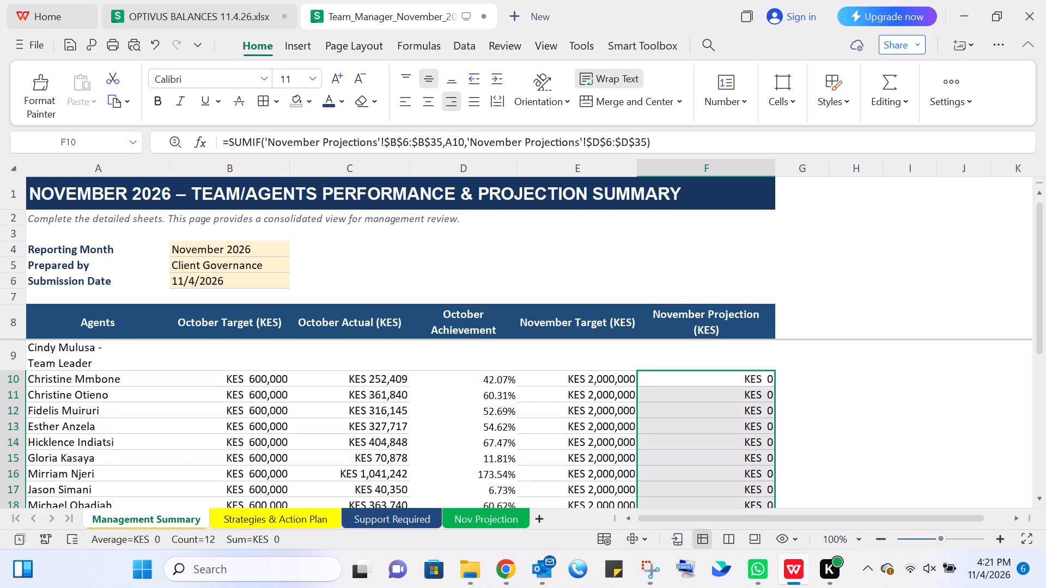
scroll(483, 378, down, 1)
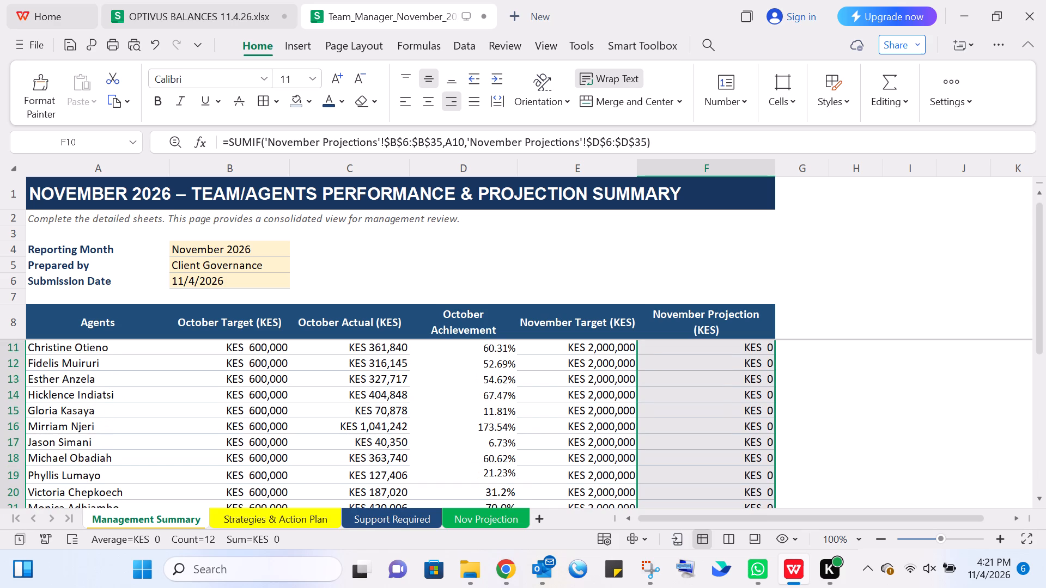
scroll(483, 378, down, 2)
scroll(483, 378, up, 1)
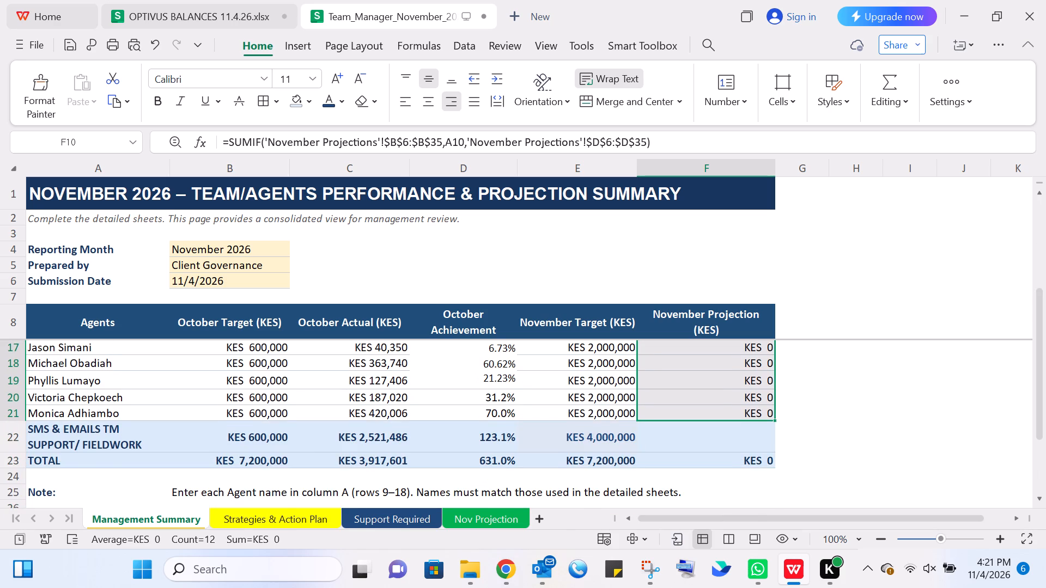
scroll(483, 378, up, 4)
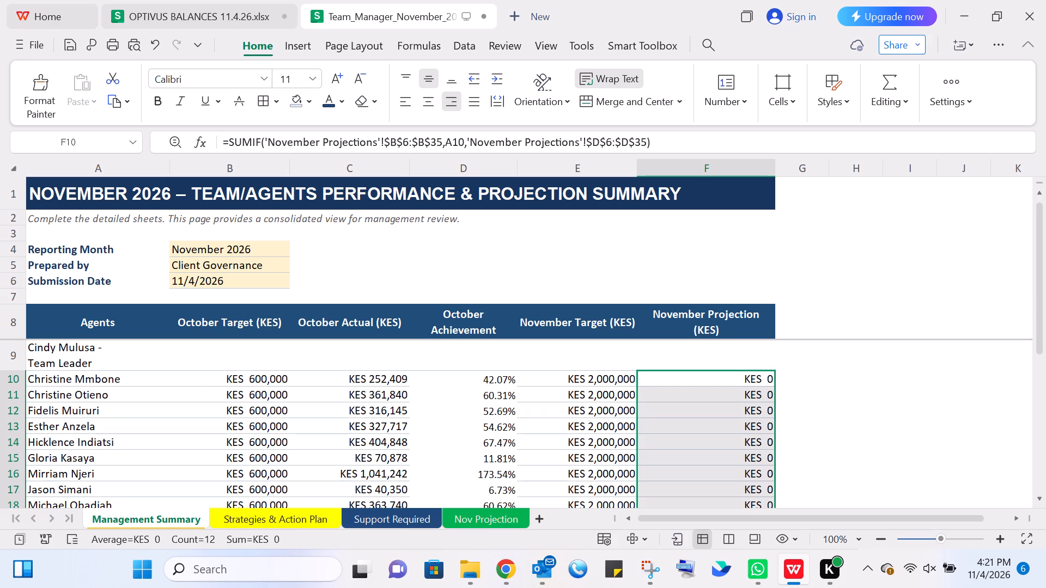
scroll(712, 410, down, 2)
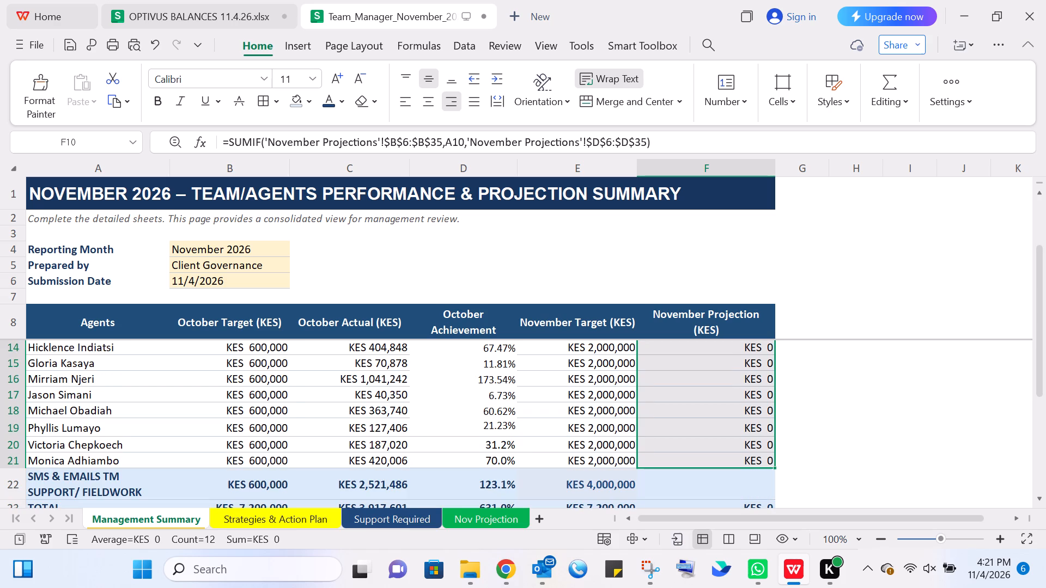
scroll(712, 410, up, 3)
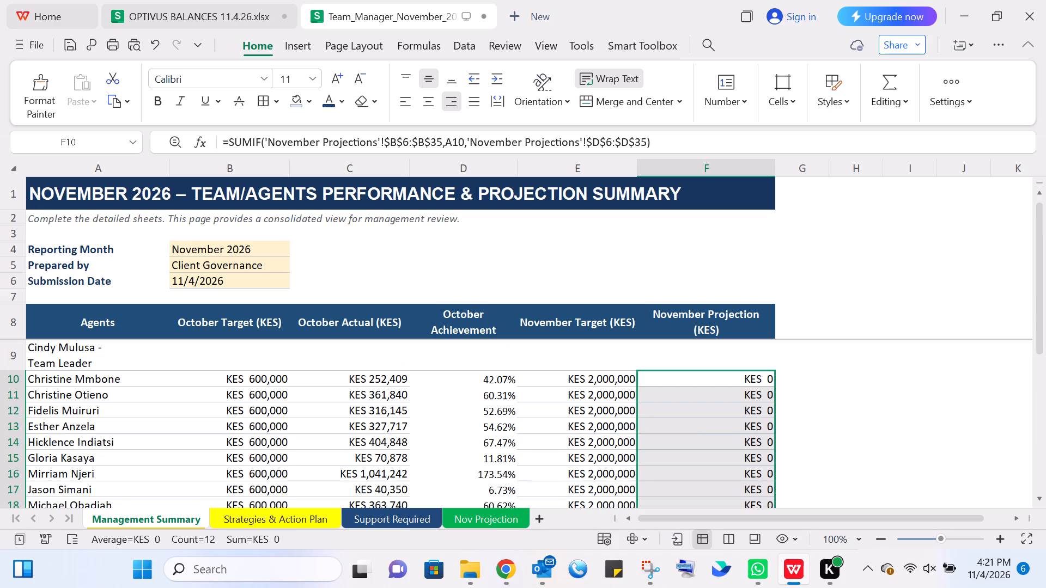
Try to replace all occurrences of KES with nothing in the selected November Projection cells F10 to F21.
key(ctrl+f)
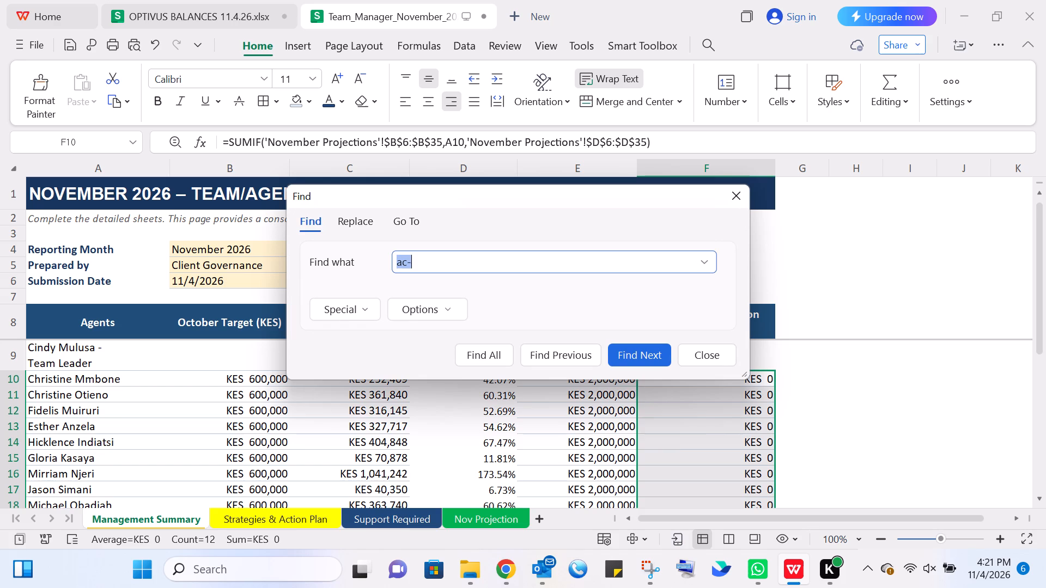
text(KES)
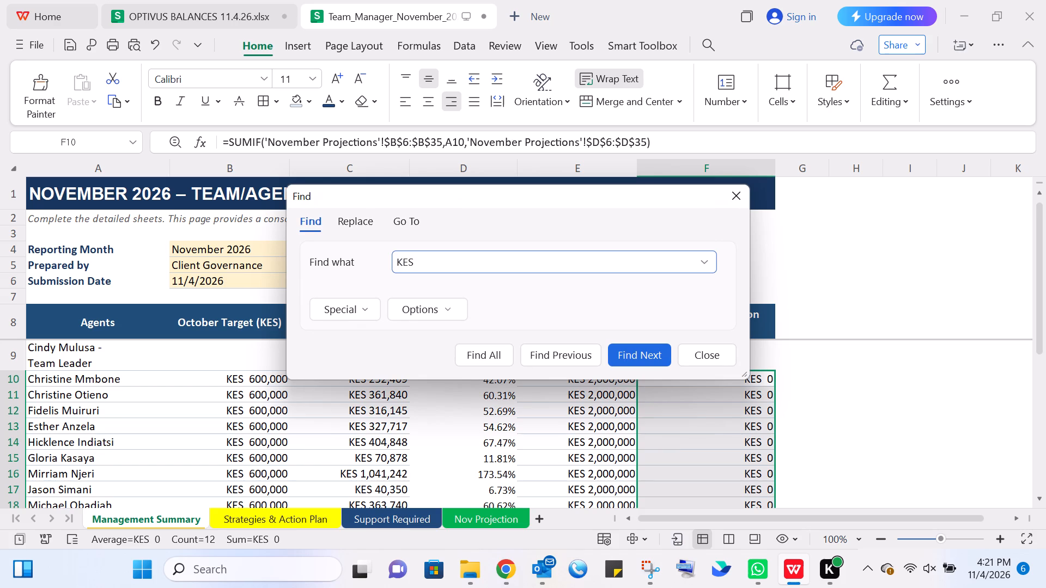
click(362, 222)
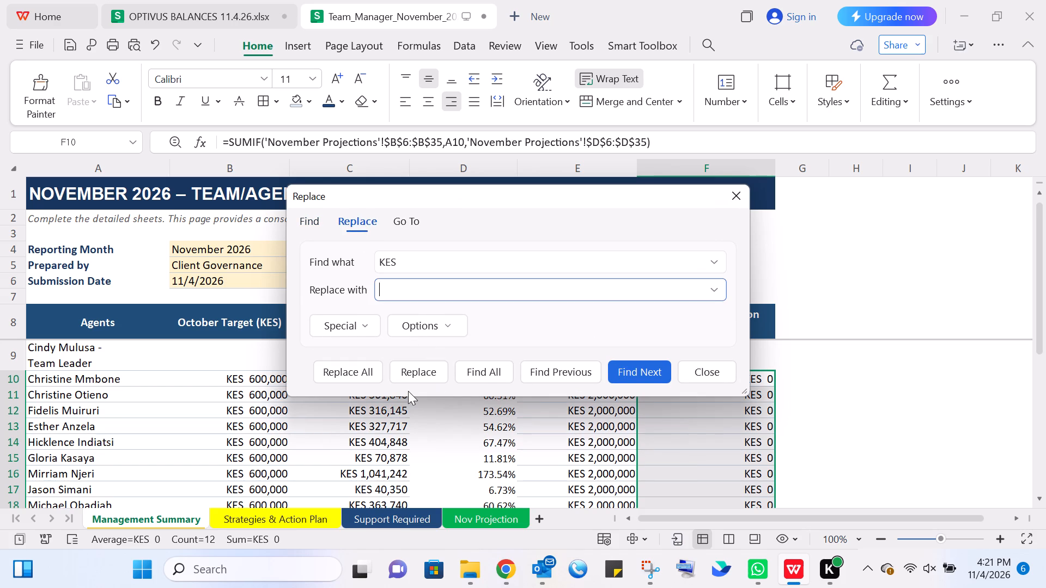
click(366, 380)
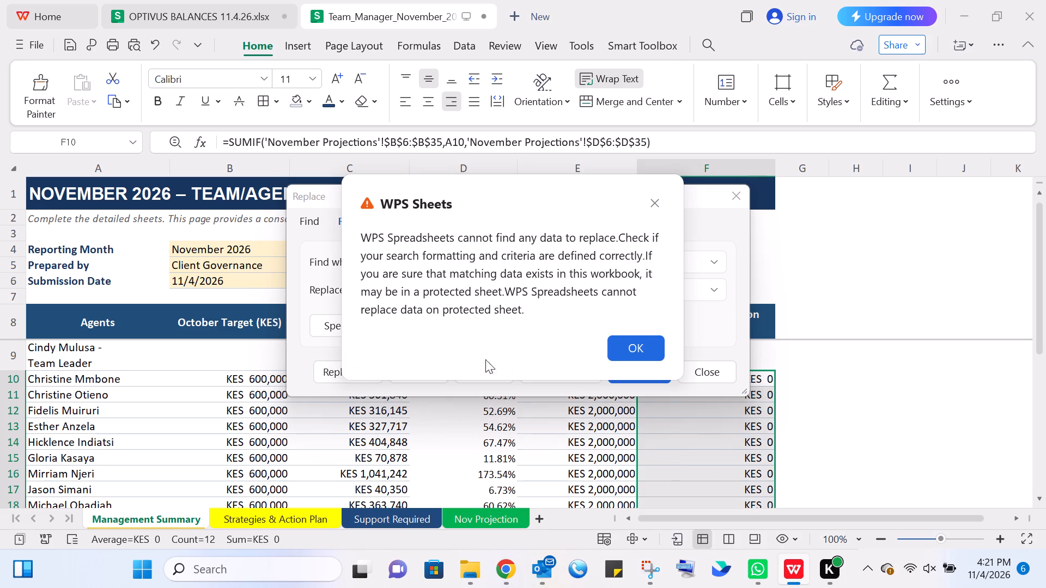
click(624, 346)
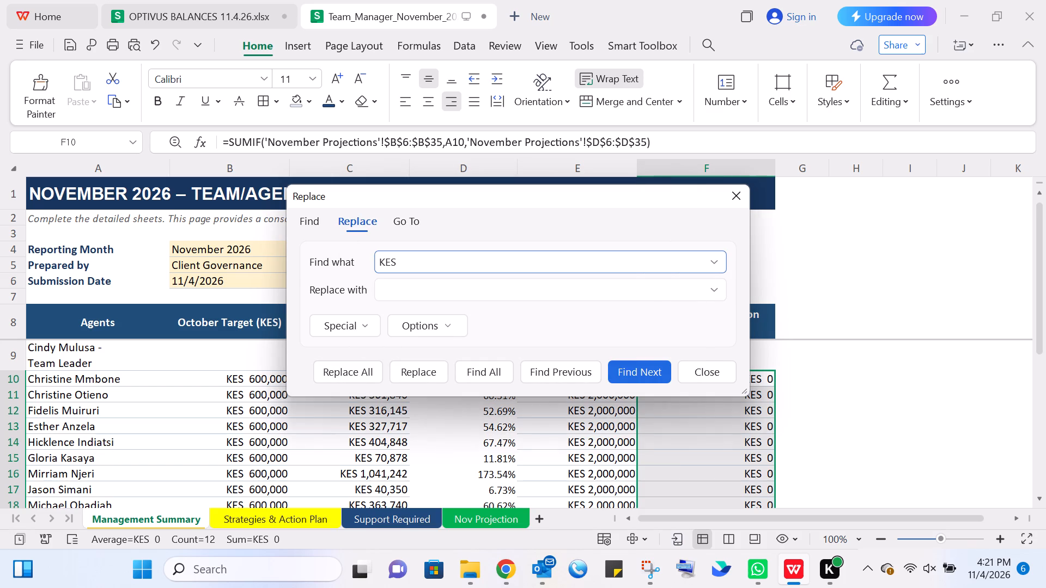
Select the whole agents table on Management Summary and replace every KES in it with nothing.
click(206, 386)
key(ctrl+a)
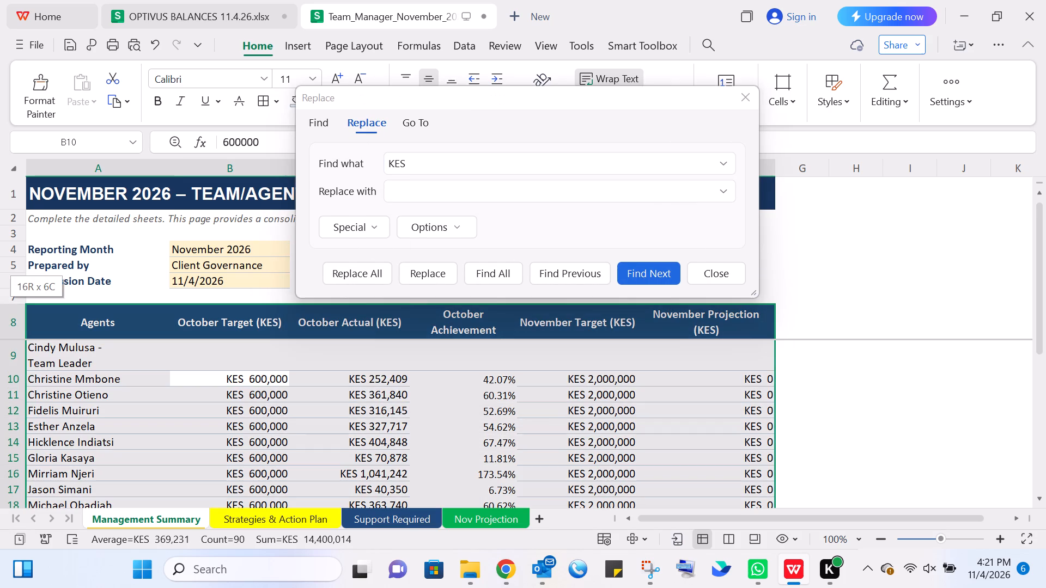
click(403, 193)
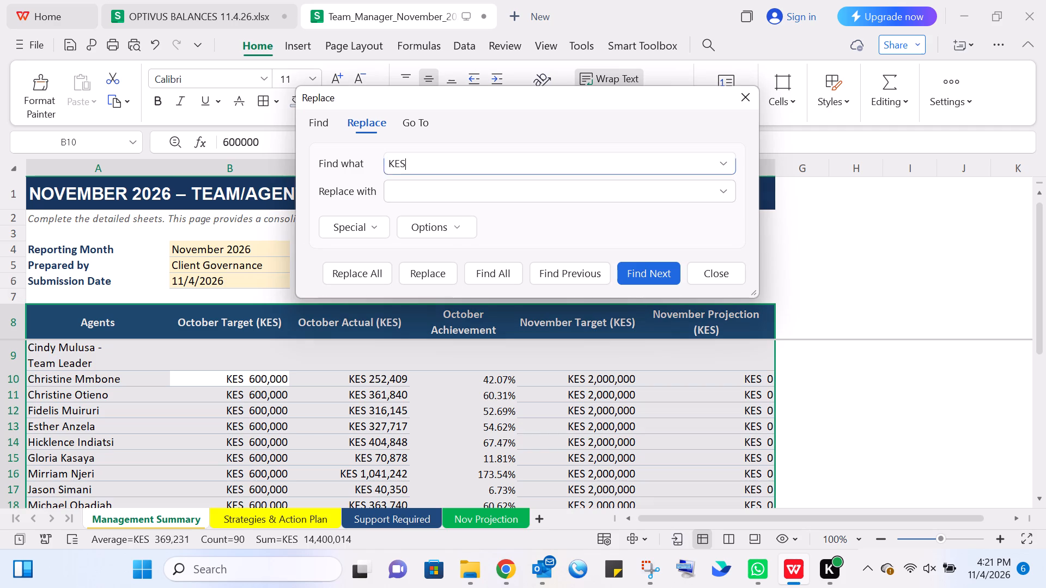
click(343, 280)
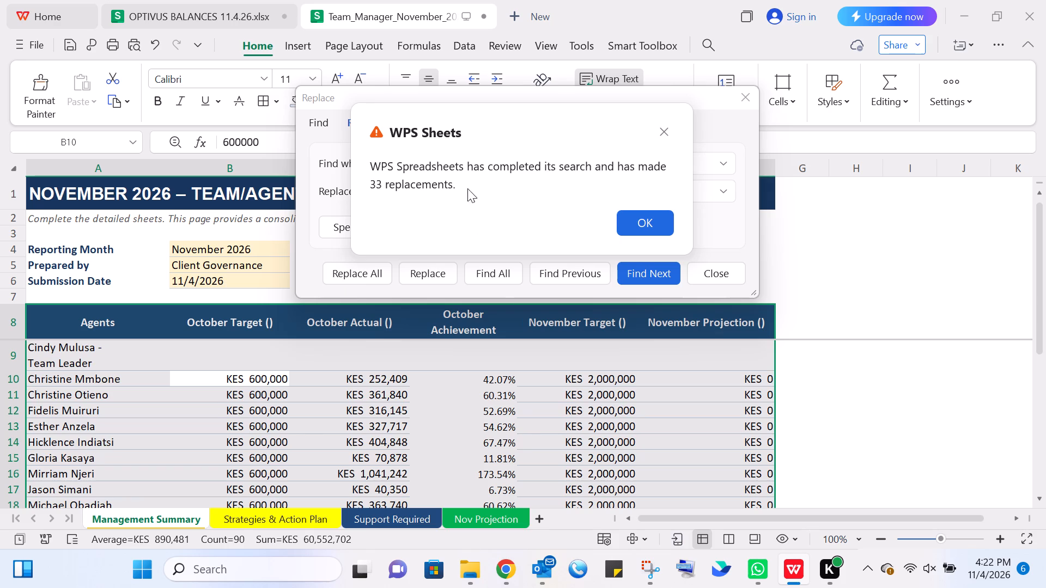
Finish the KES replacement on Management Summary and close the Replace dialog.
click(635, 222)
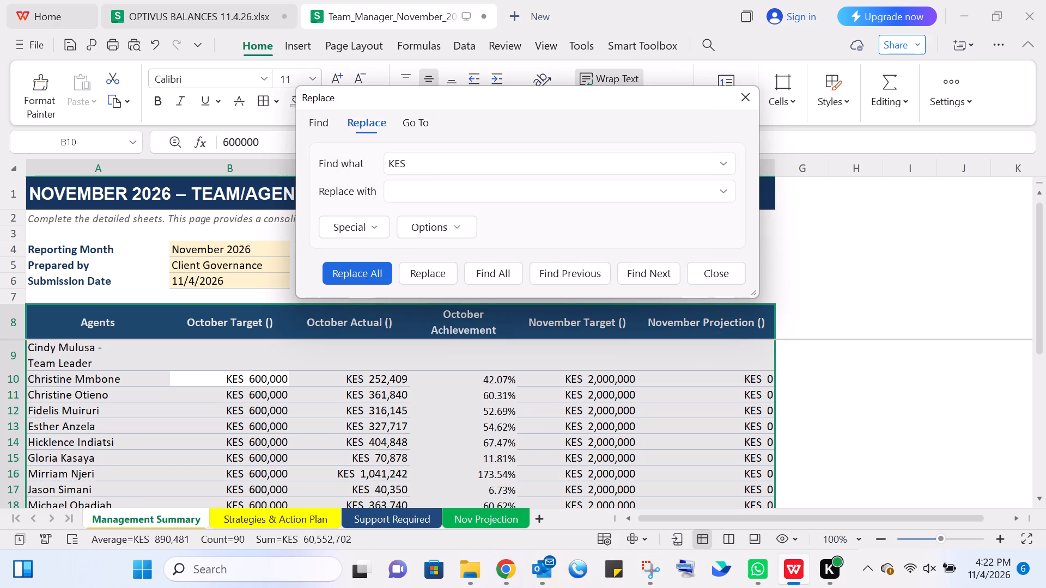
click(695, 273)
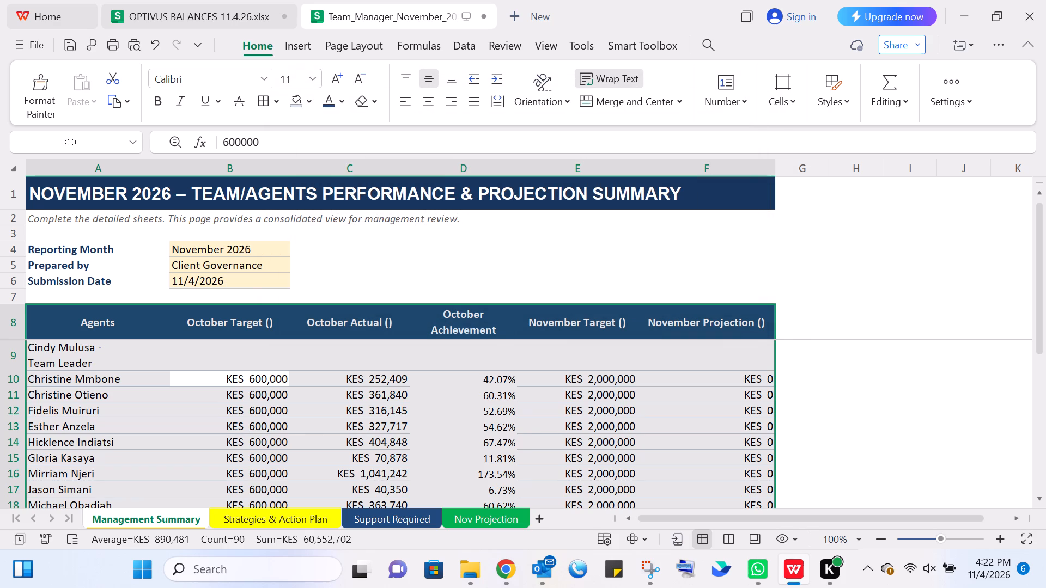
Examine the underlying contents of sample October Target, October Achievement and November Projection cells in the agents table.
click(490, 405)
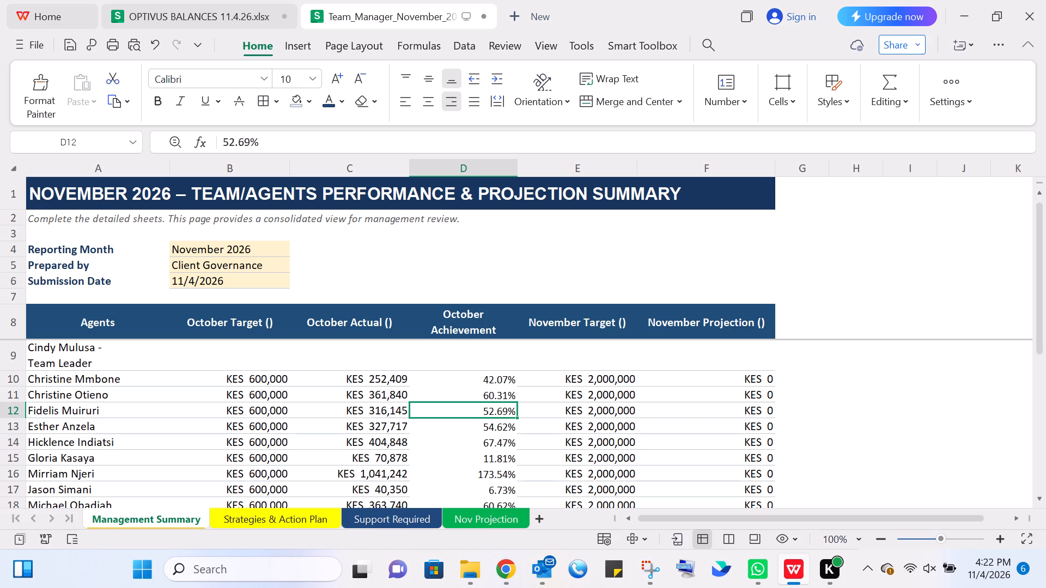
click(286, 384)
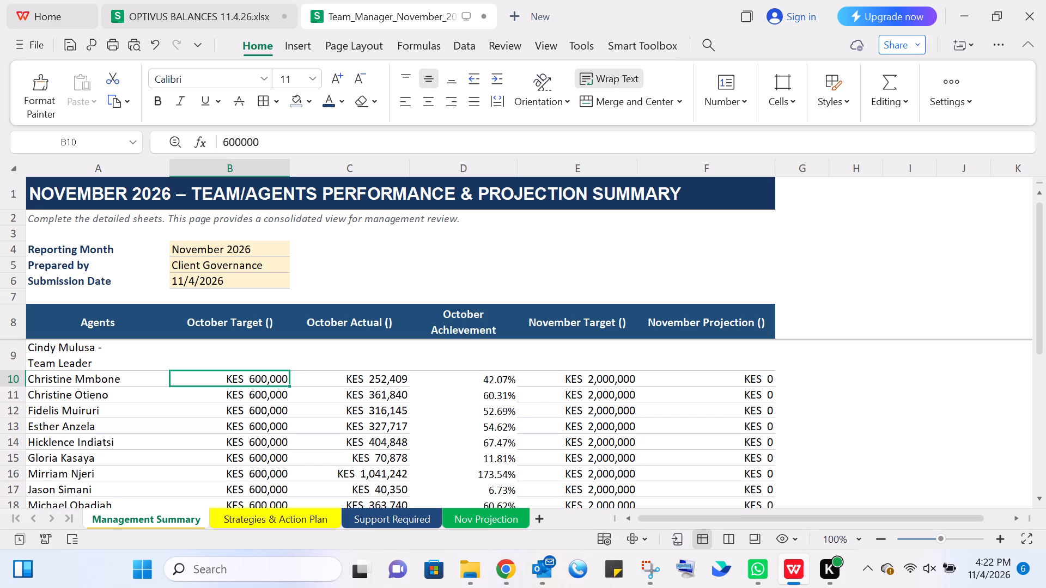
click(739, 383)
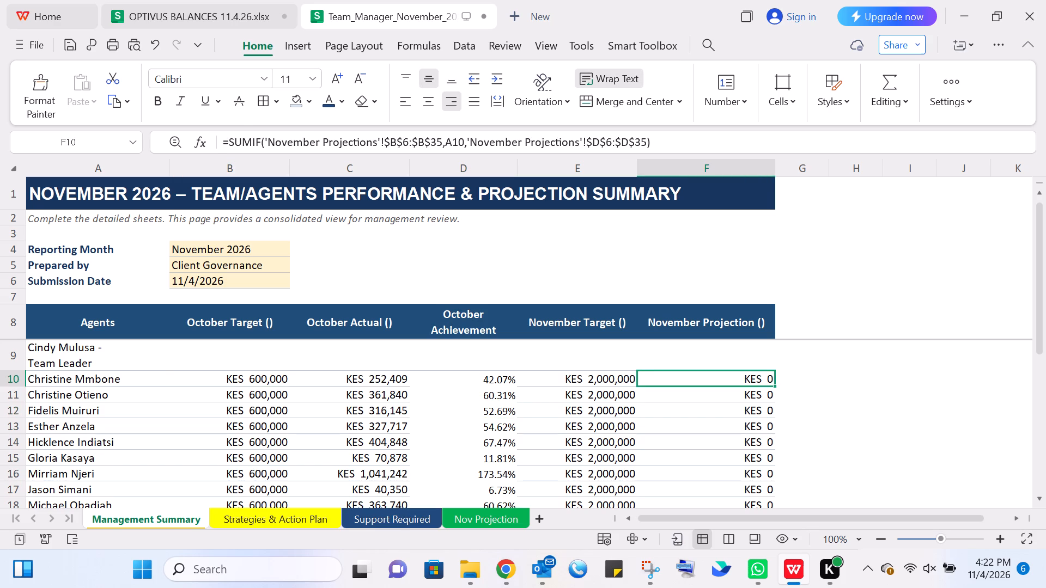
scroll(561, 378, down, 1)
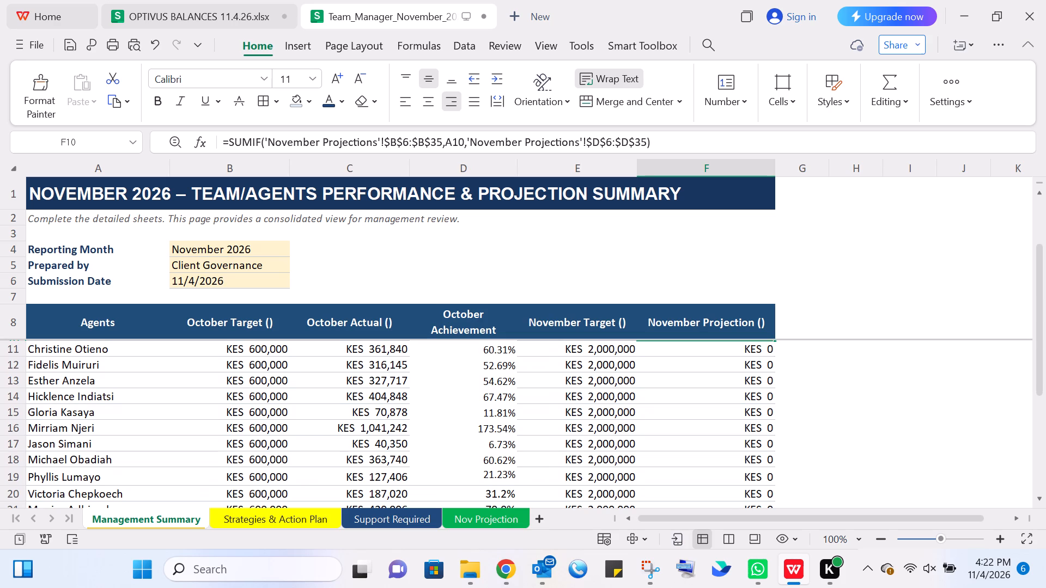
click(488, 422)
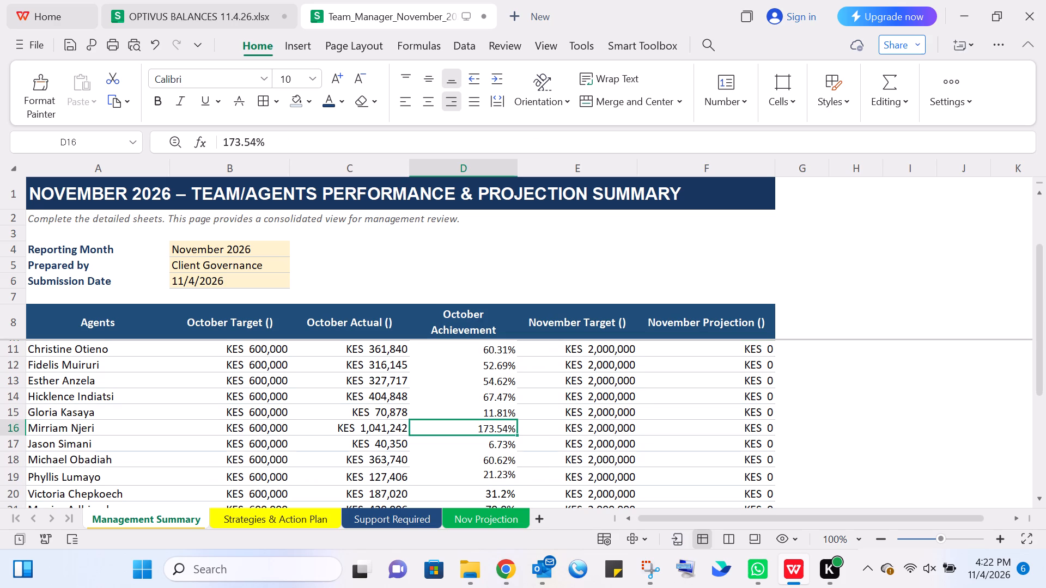
scroll(488, 422, up, 2)
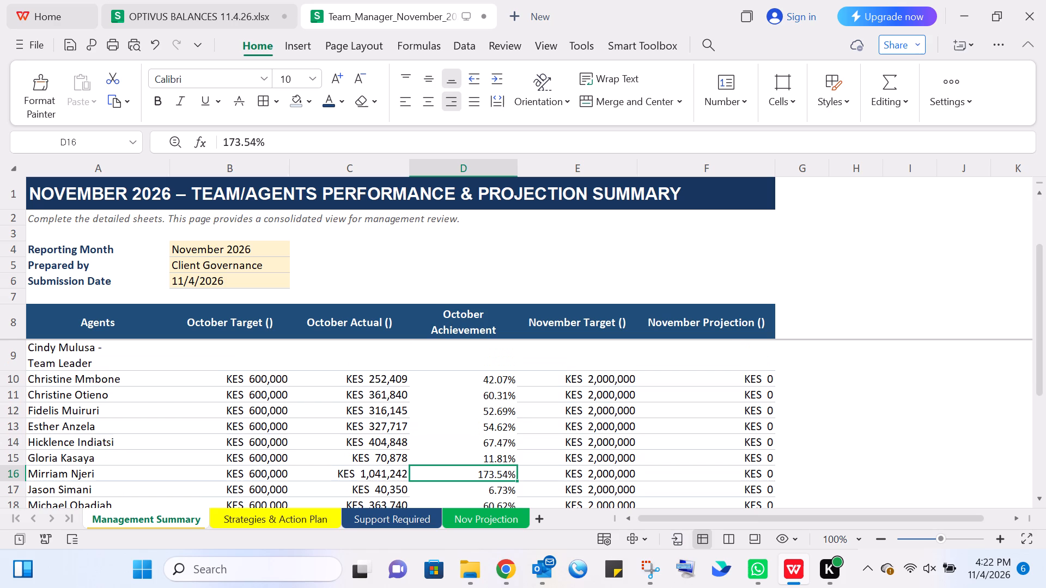
Replace the typed October Achievement percentage in D10 with the formula =IFERROR(C10/B10,0).
click(492, 385)
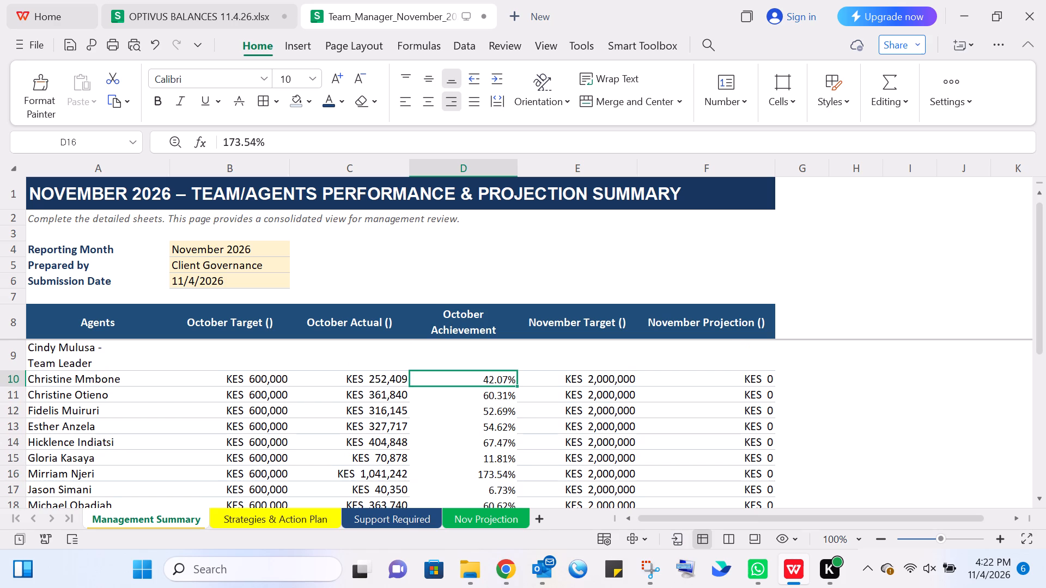
key(BackSpace)
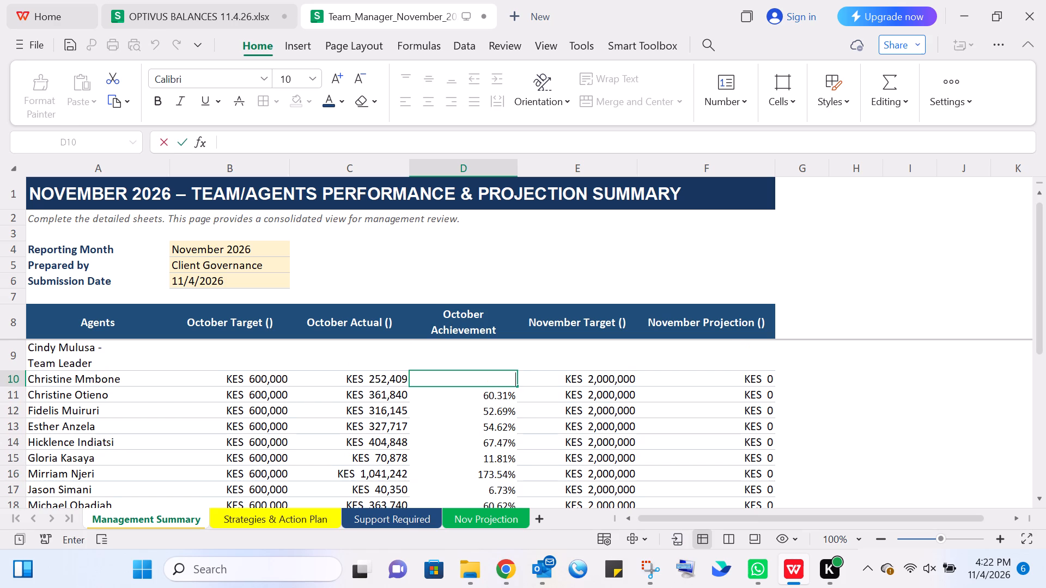
key(Escape)
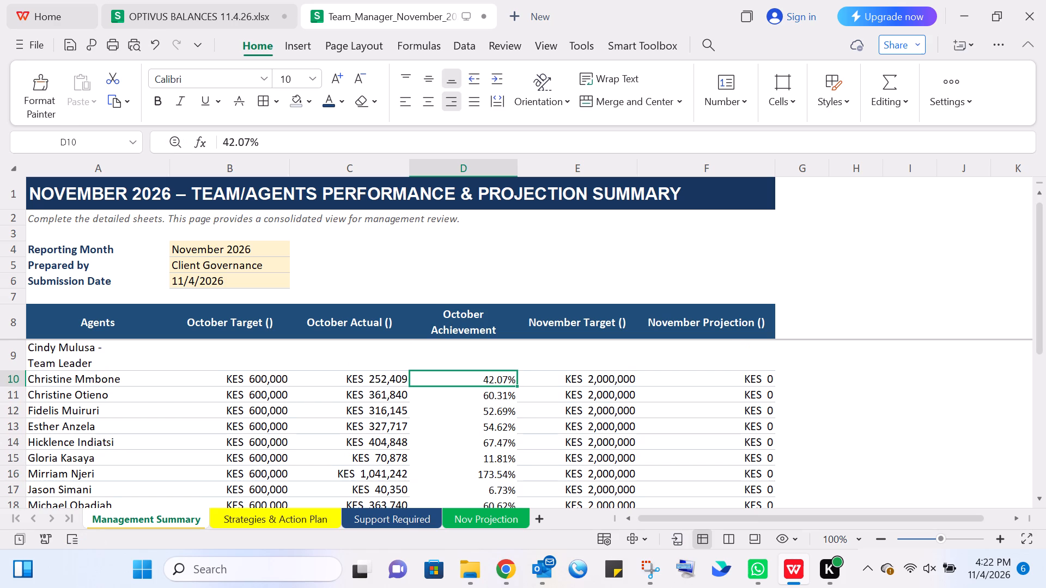
key(BackSpace)
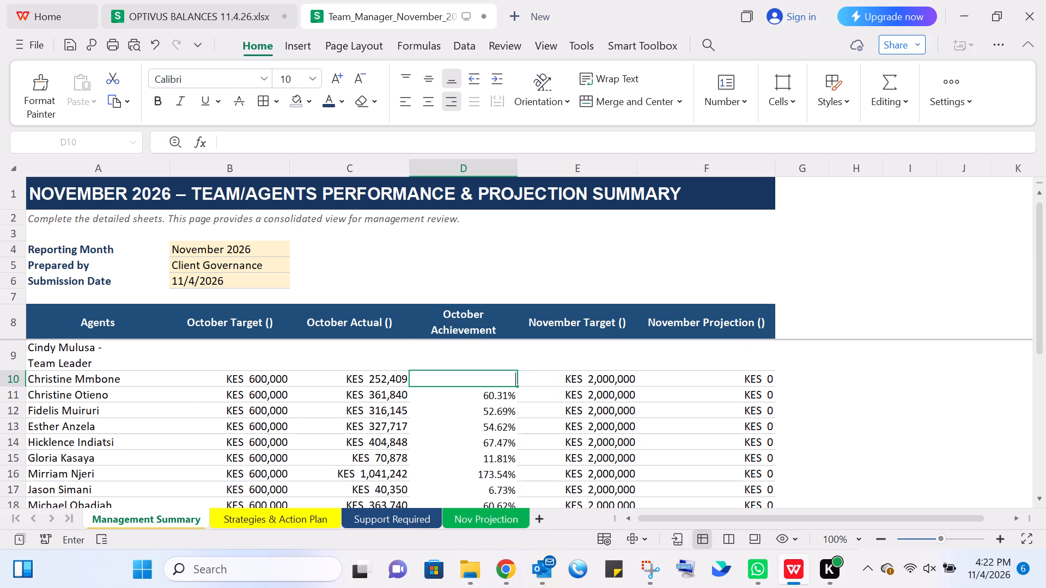
key(equal)
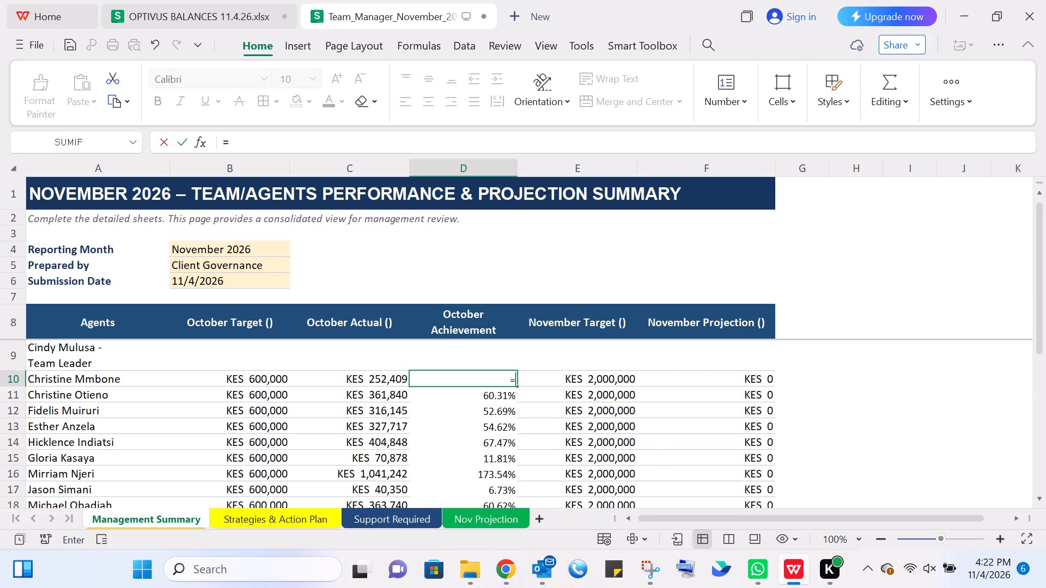
key(f)
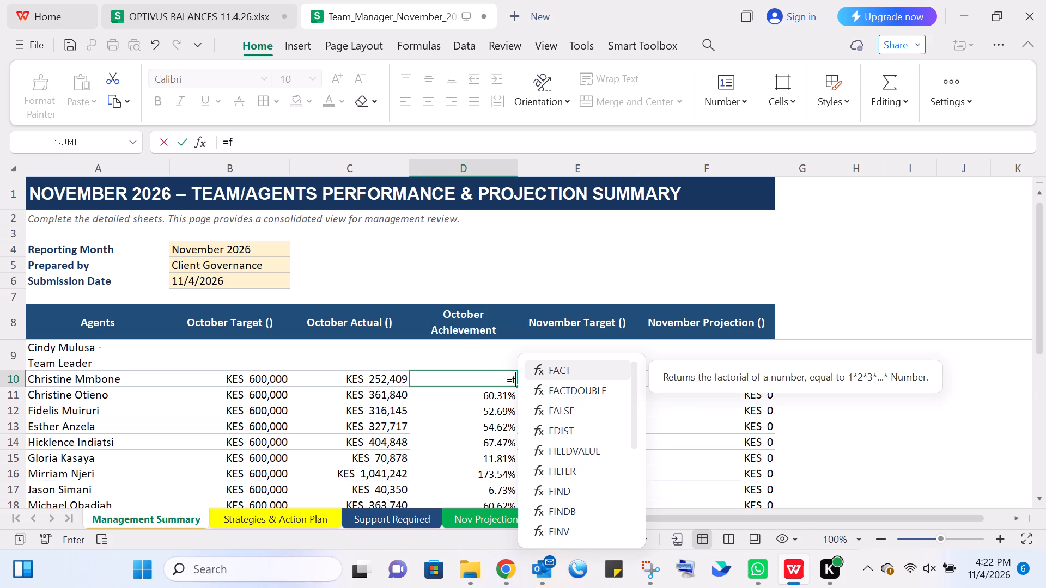
key(f)
key(BackSpace)
key(BackSpace)
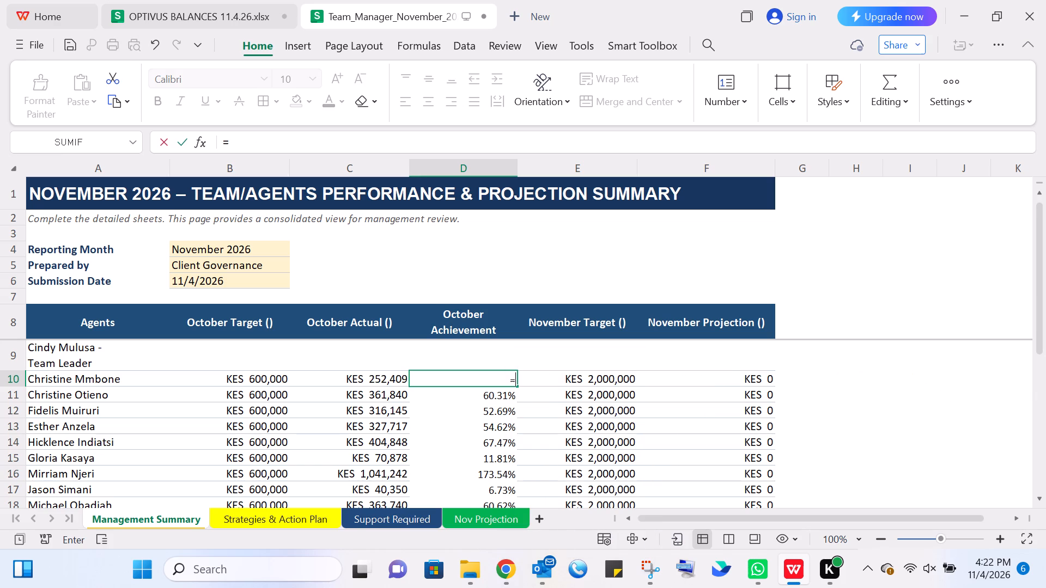
text(iff)
key(BackSpace)
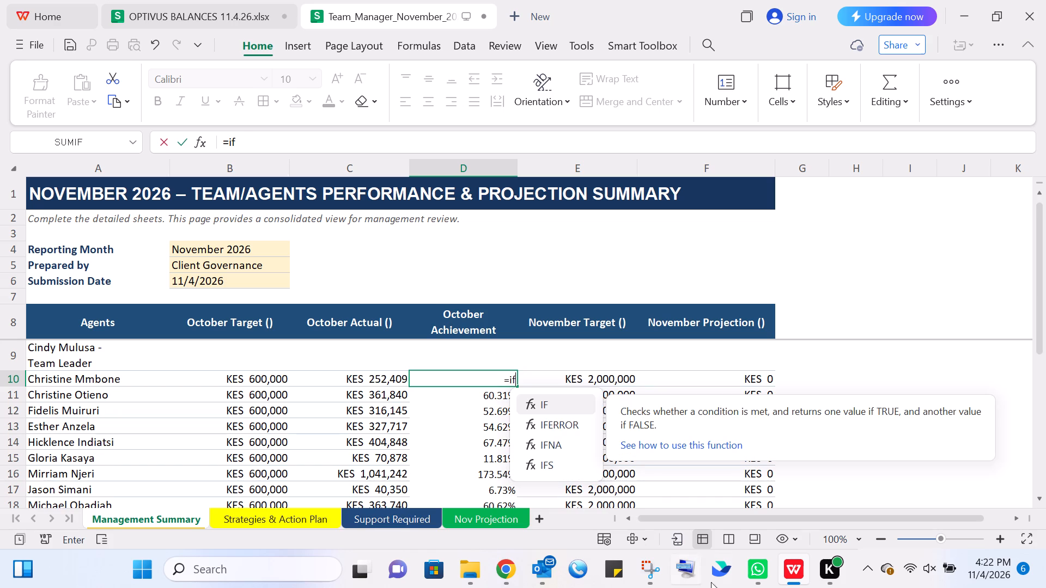
key(e)
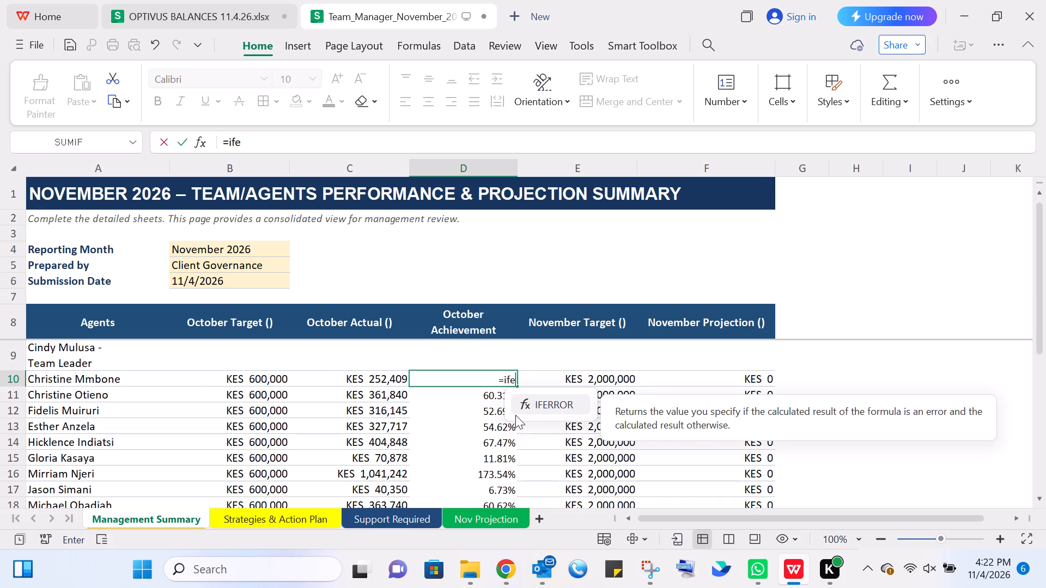
double_click(532, 403)
click(392, 375)
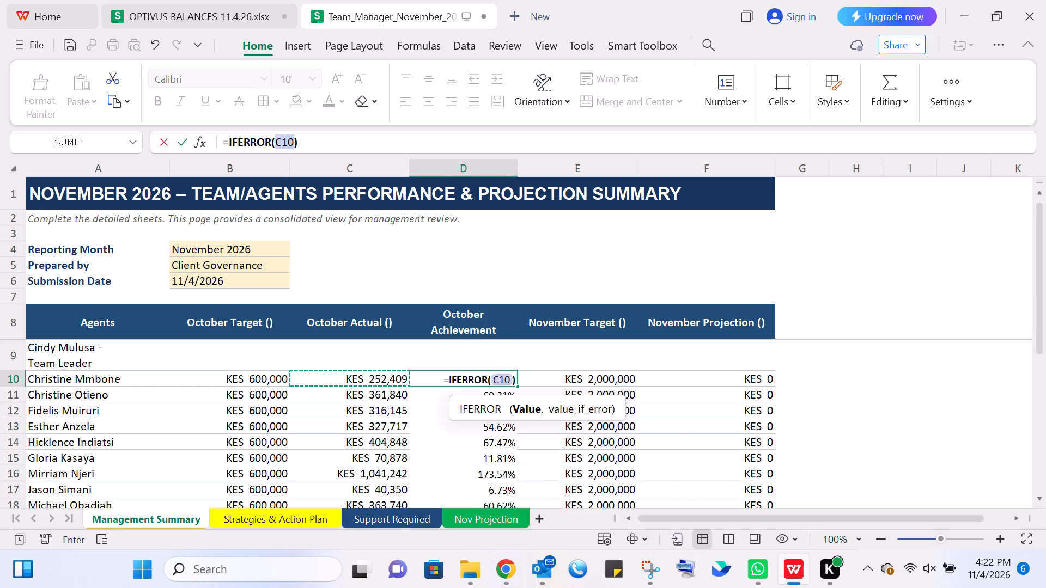
key(slash)
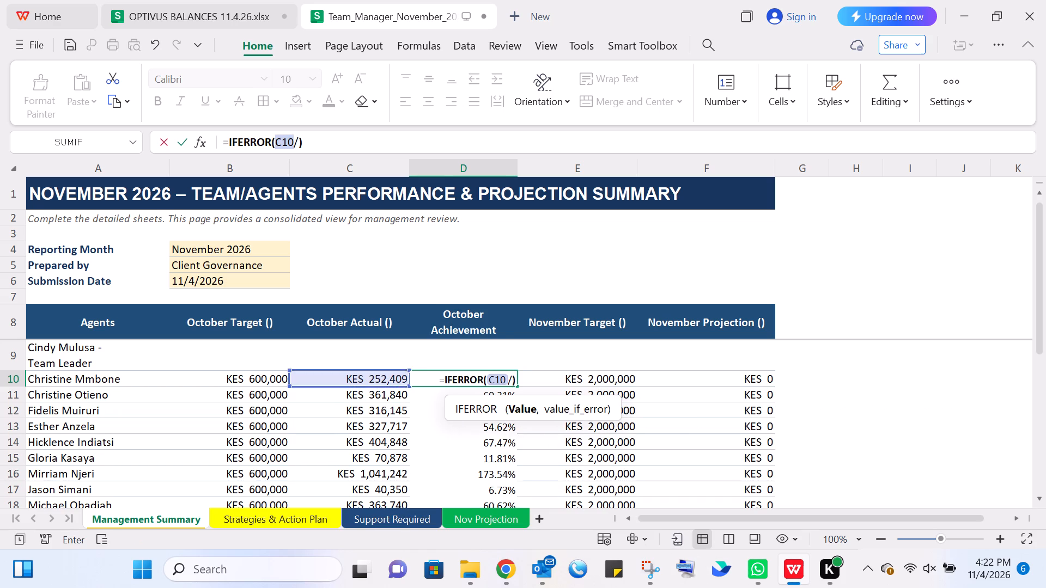
click(277, 382)
text(,0)
key(Return)
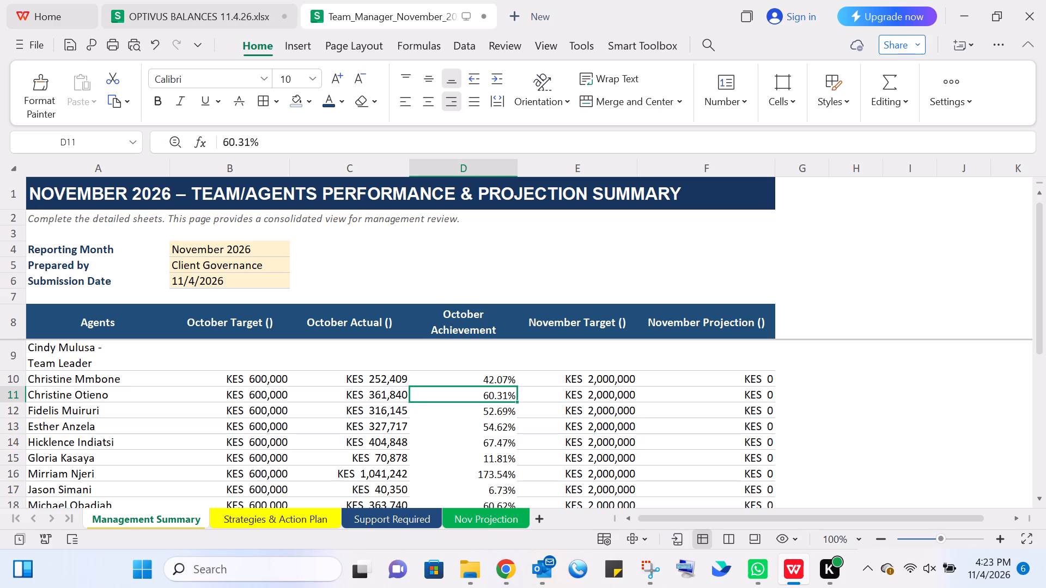
Set the October Actual amount in C17 to 0 on Management Summary.
click(1036, 215)
click(734, 377)
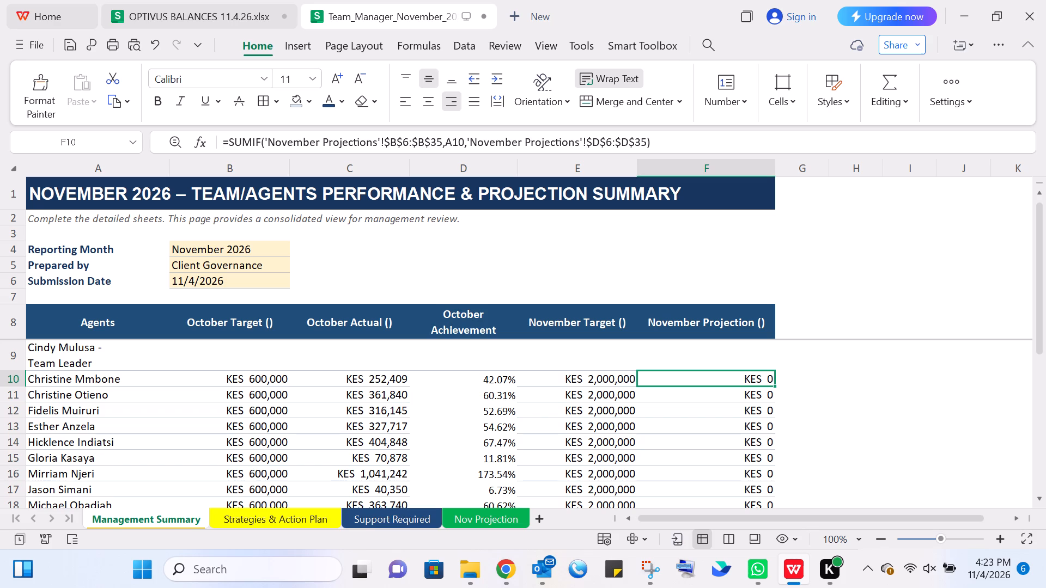
scroll(730, 373, down, 2)
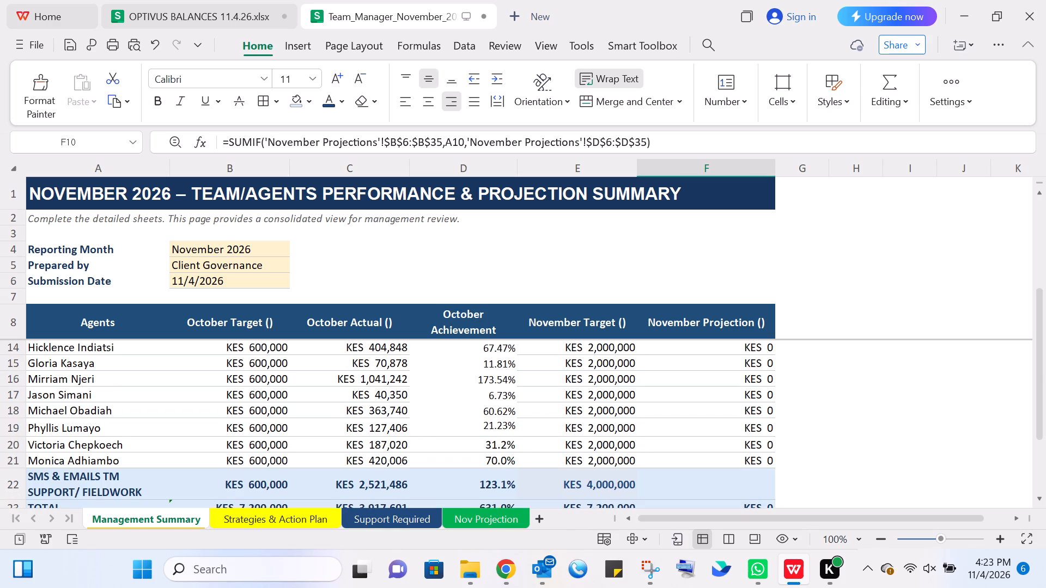
click(273, 396)
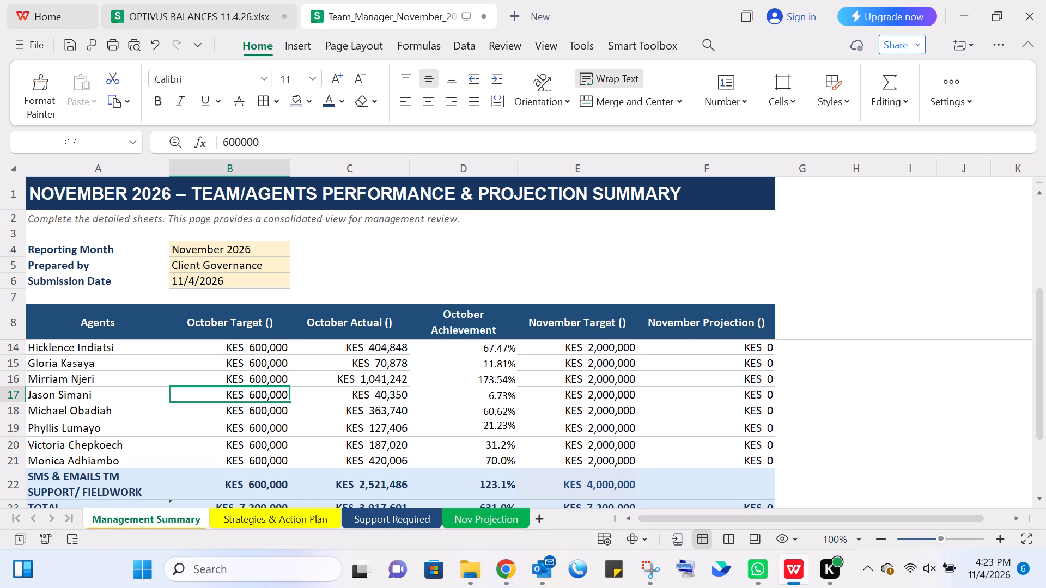
click(396, 397)
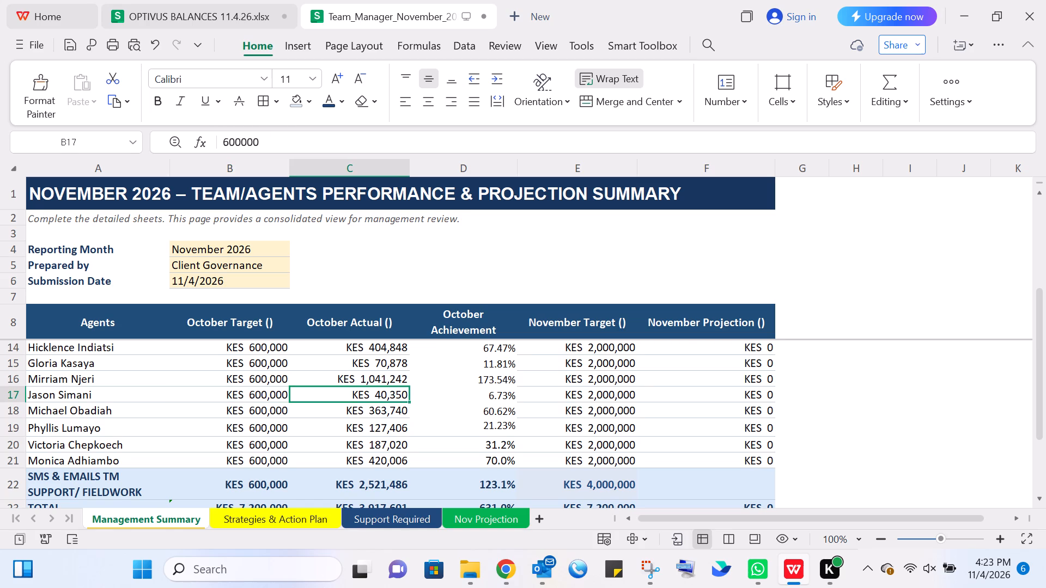
drag(247, 139, 210, 146)
key(BackSpace)
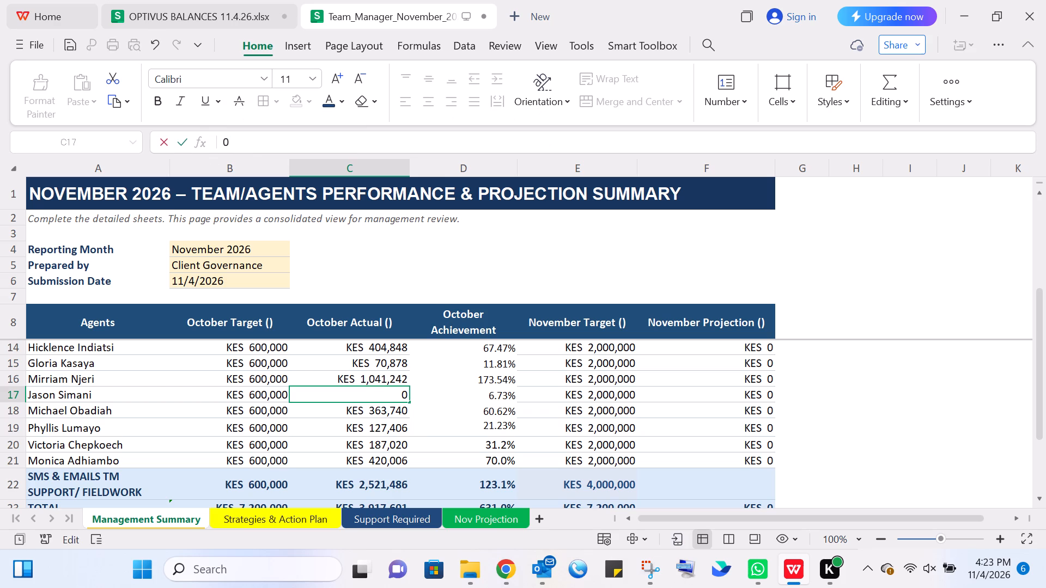
click(380, 393)
click(589, 396)
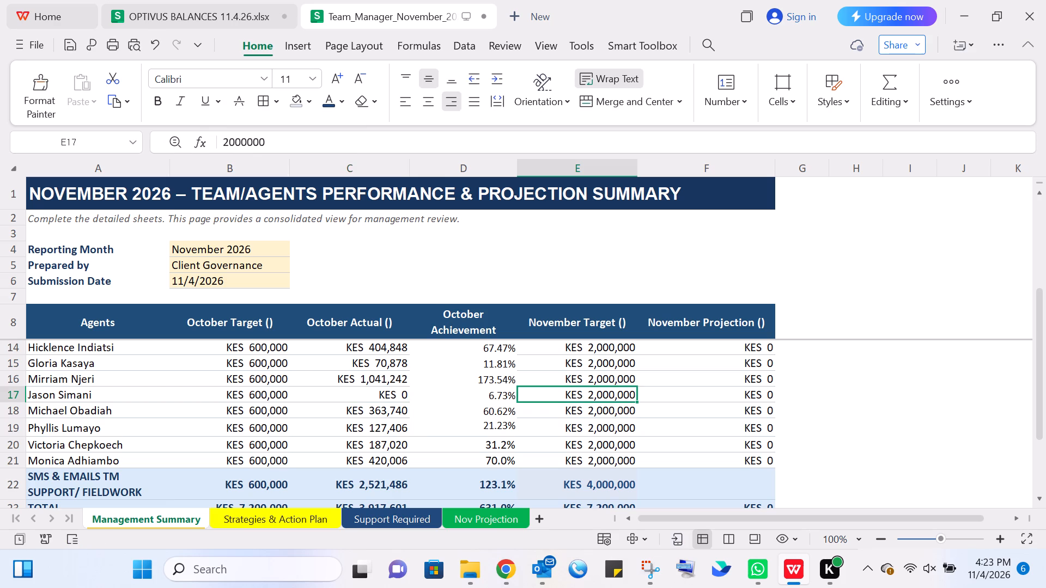
Replace the typed October Achievement percentage in D17 with the formula =IFERROR(C17/B17,0).
click(491, 398)
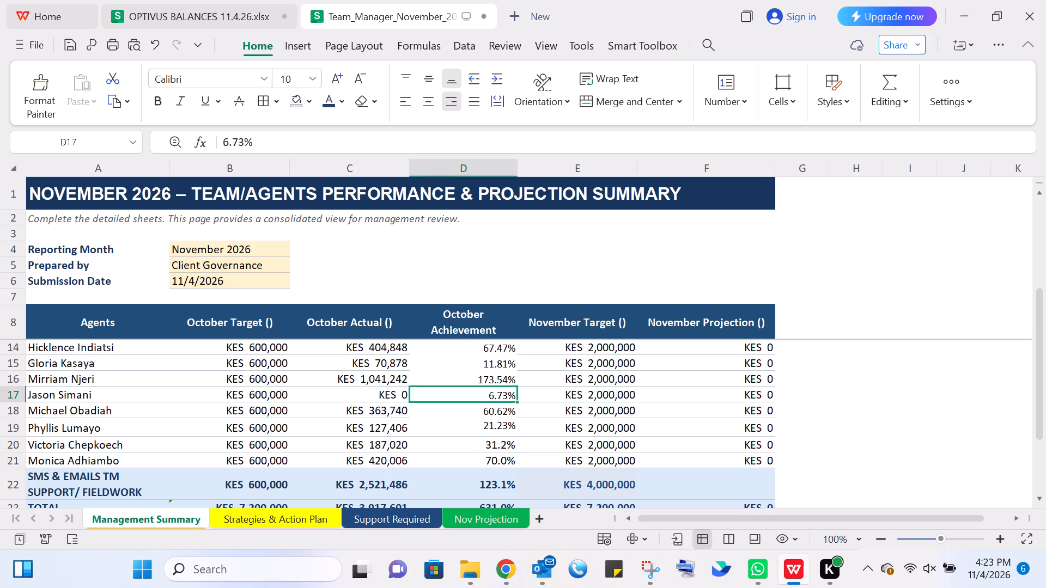
key(equal)
text(if)
double_click(570, 438)
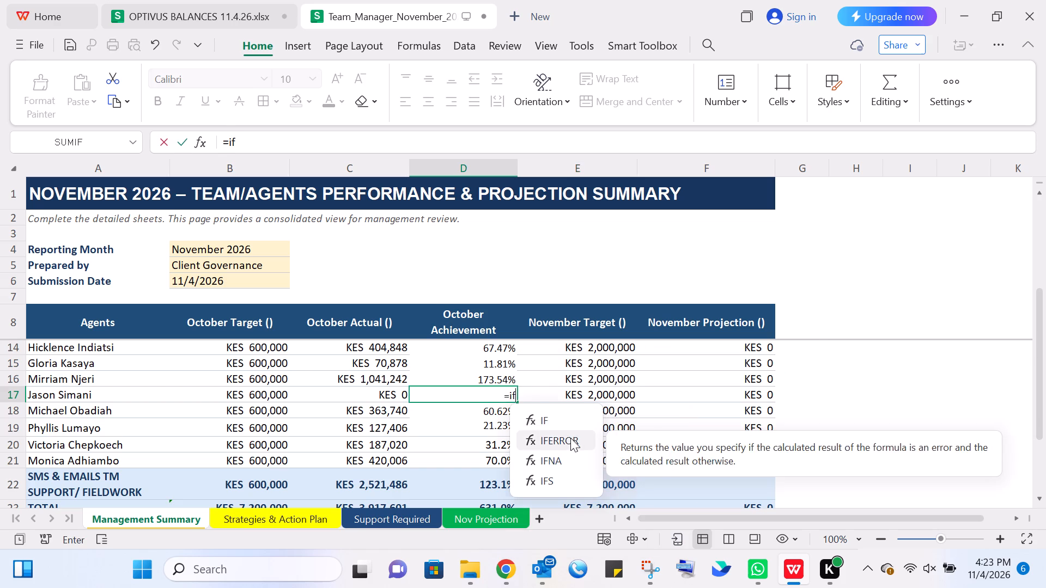
click(384, 398)
key(slash)
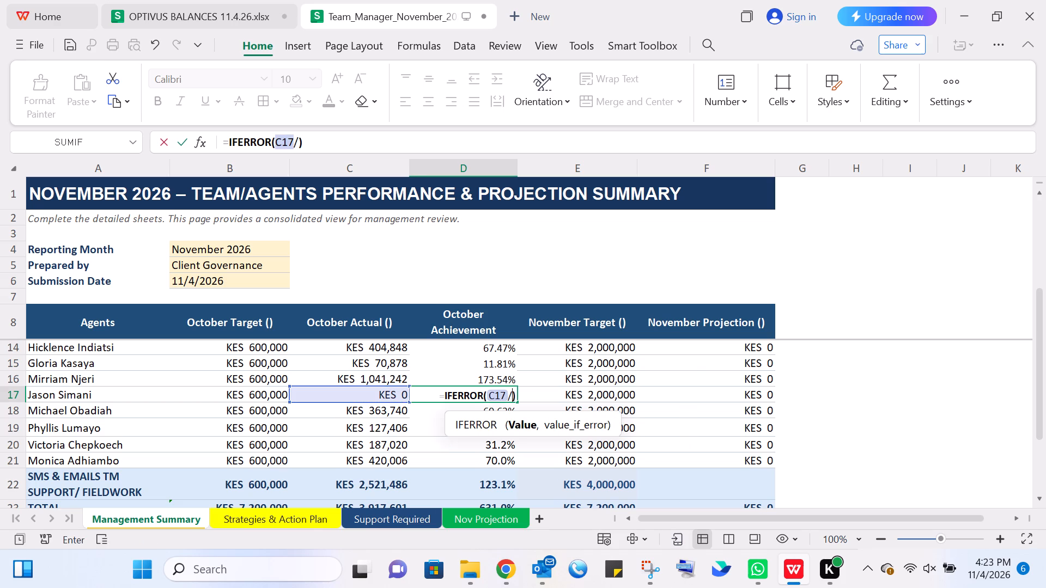
click(275, 392)
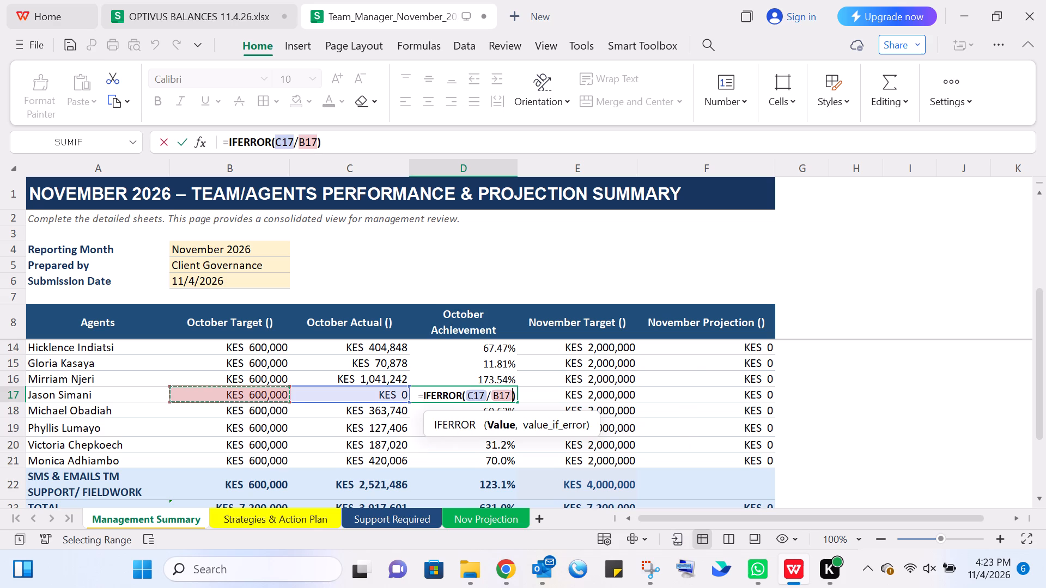
key(comma)
key(0)
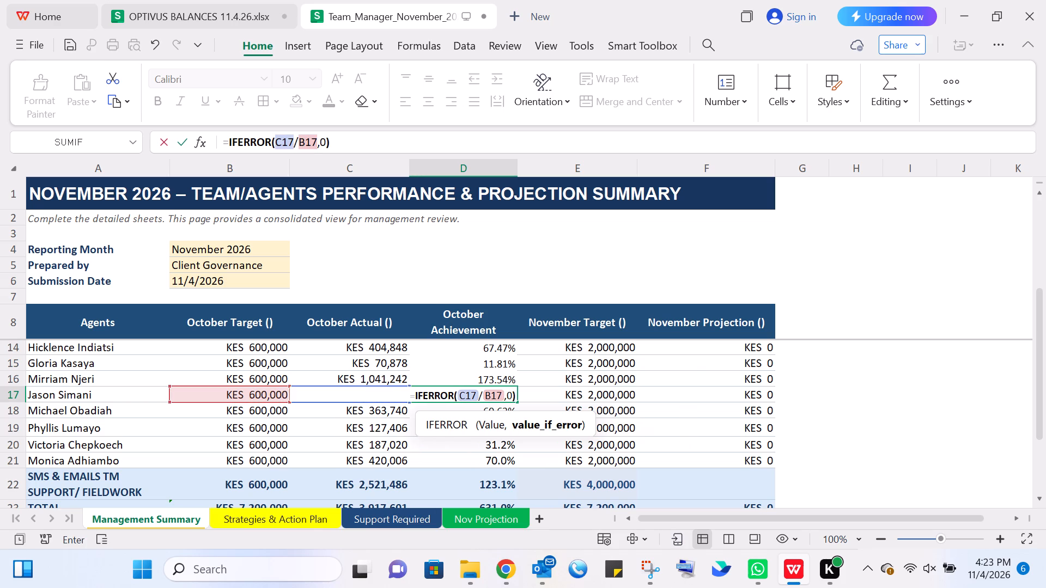
key(Return)
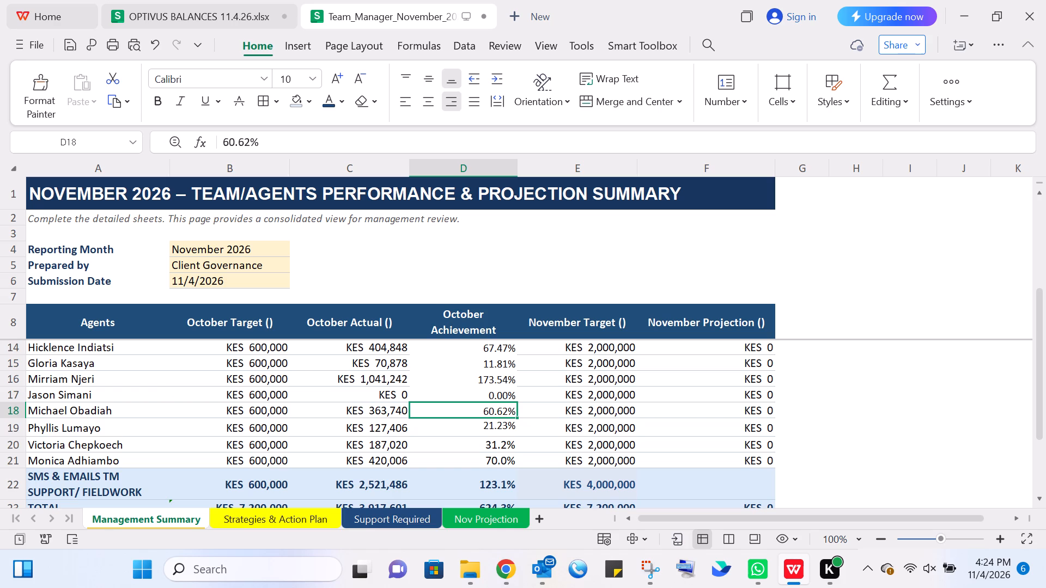
Replace the October Achievement percentage for SMS & Emails TM Support/Fieldwork in D22 with the formula =IFERROR(C22/B22,0).
scroll(468, 416, down, 2)
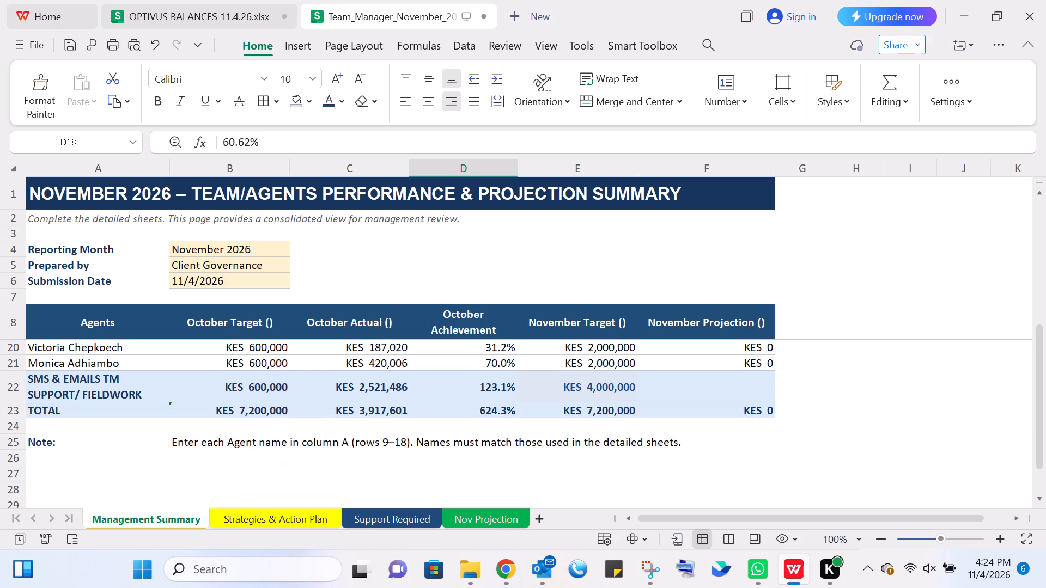
click(484, 388)
key(equal)
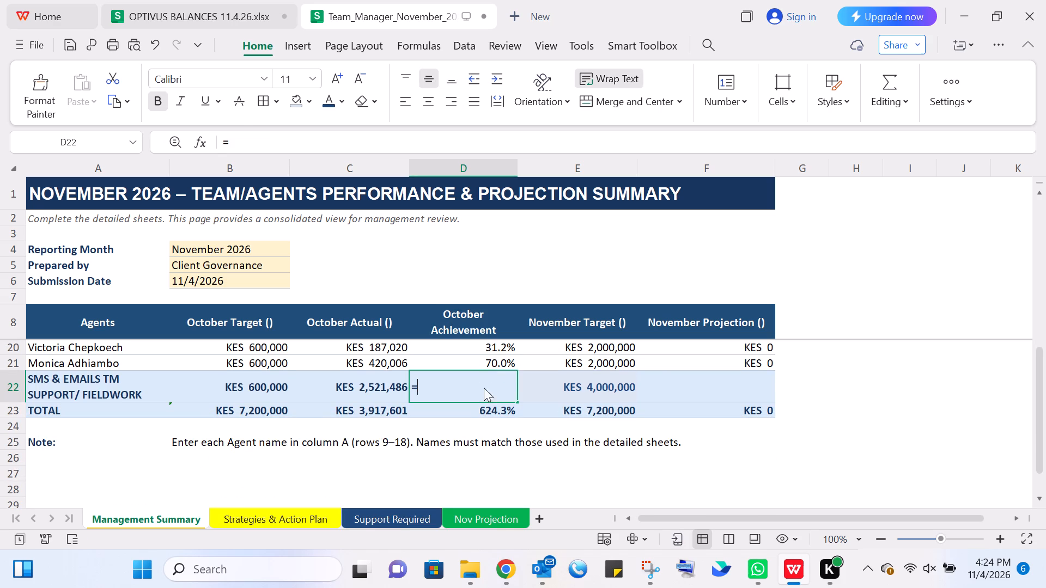
text(iff)
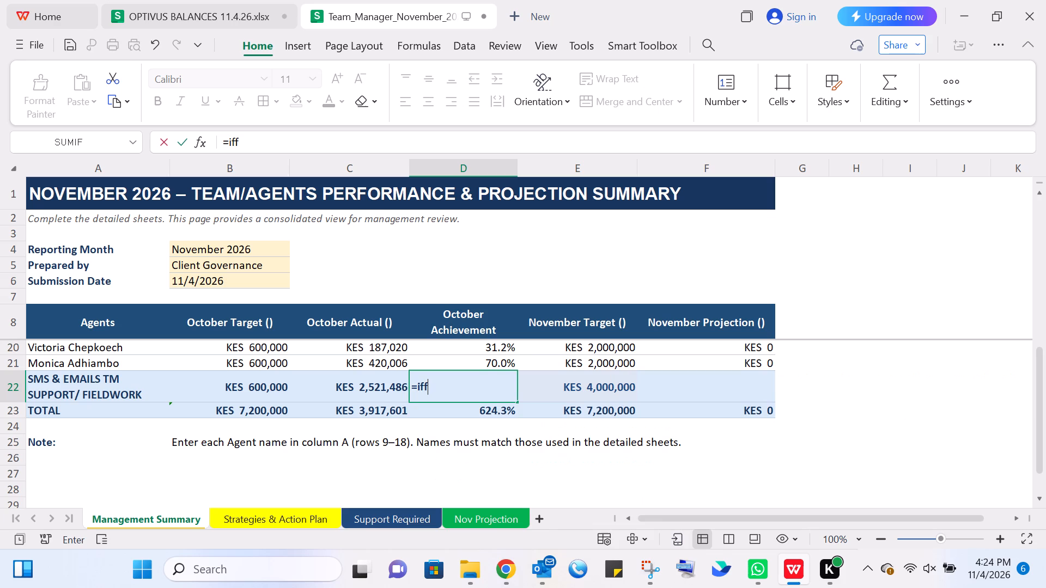
key(BackSpace)
double_click(469, 438)
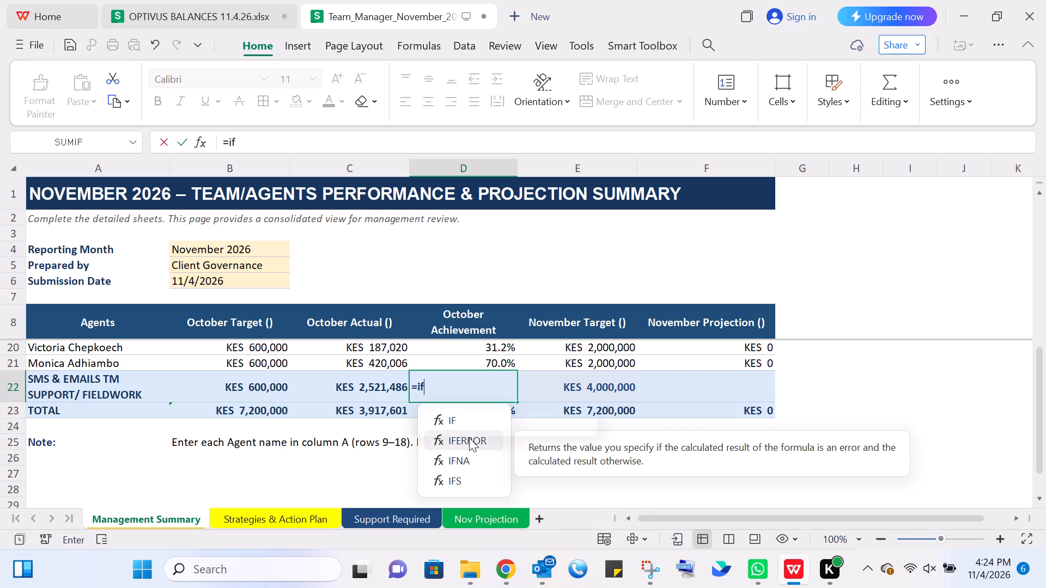
click(375, 387)
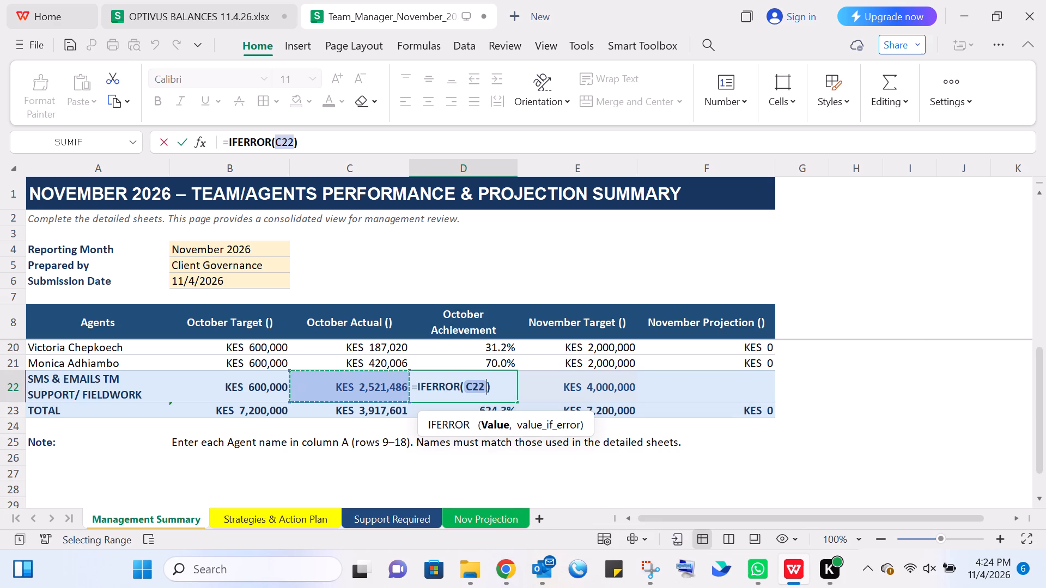
key(comma)
key(BackSpace)
key(slash)
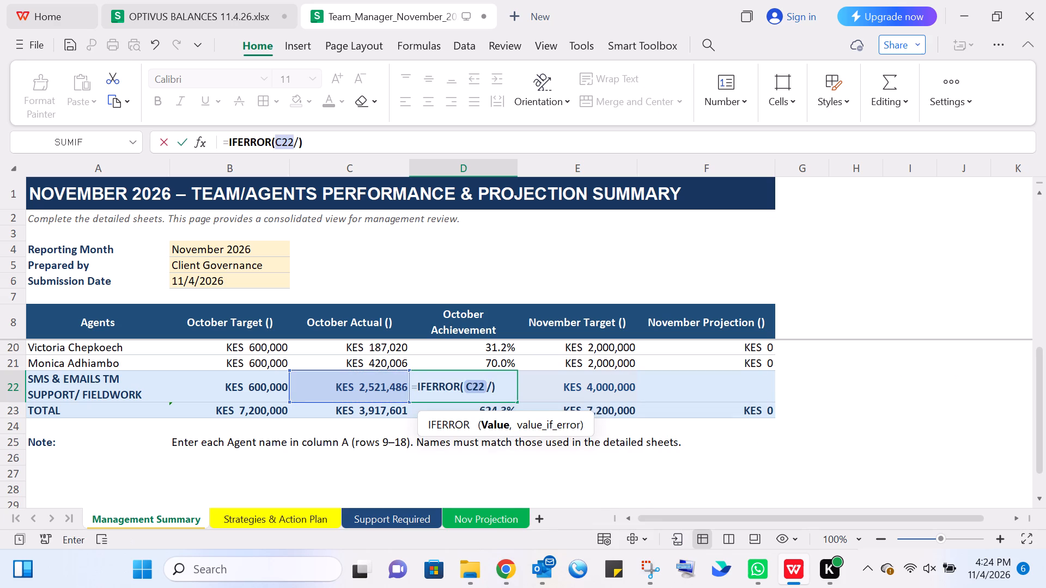
click(277, 389)
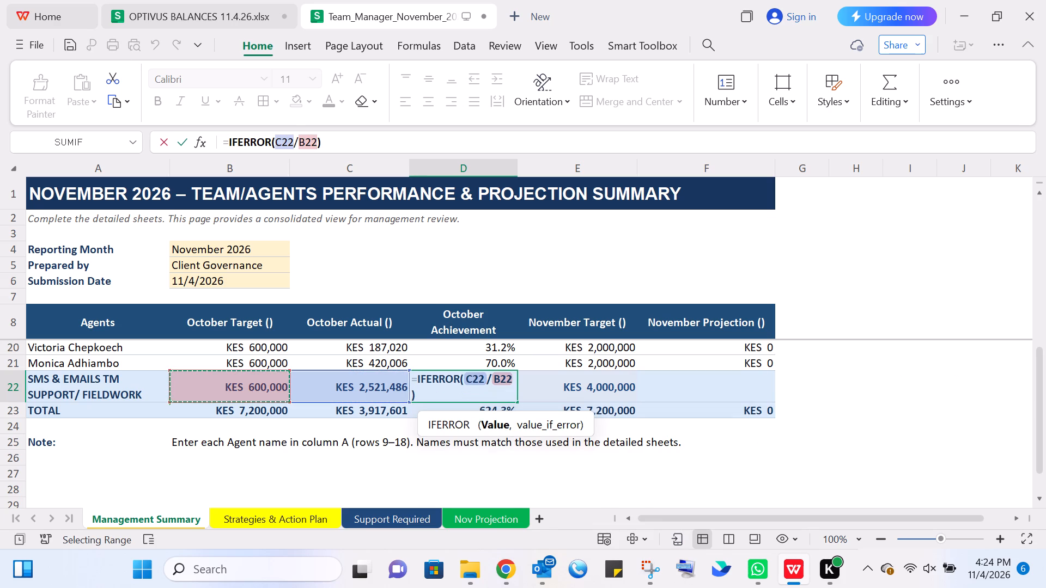
key(comma)
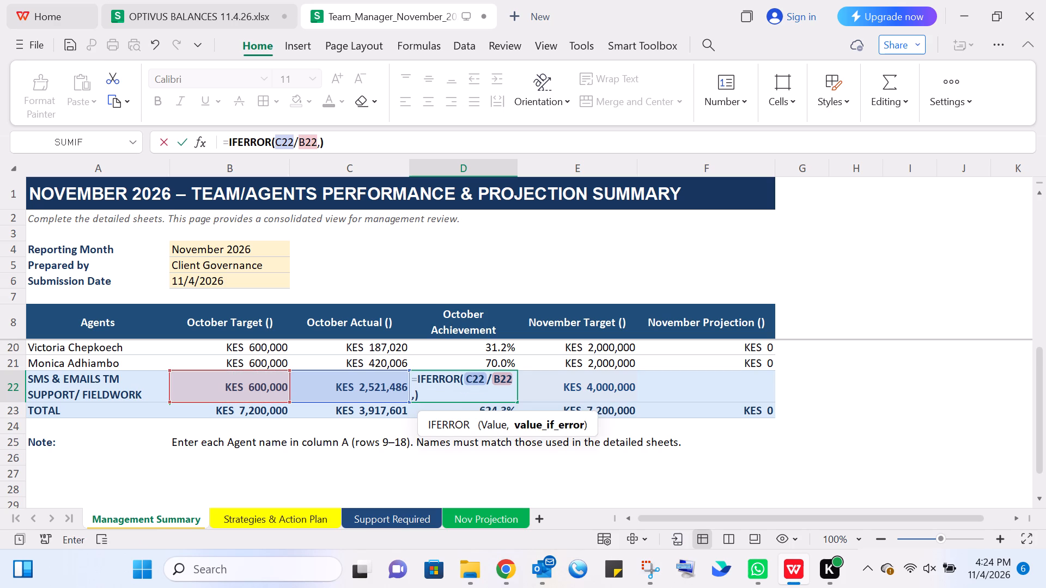
key(0)
key(Return)
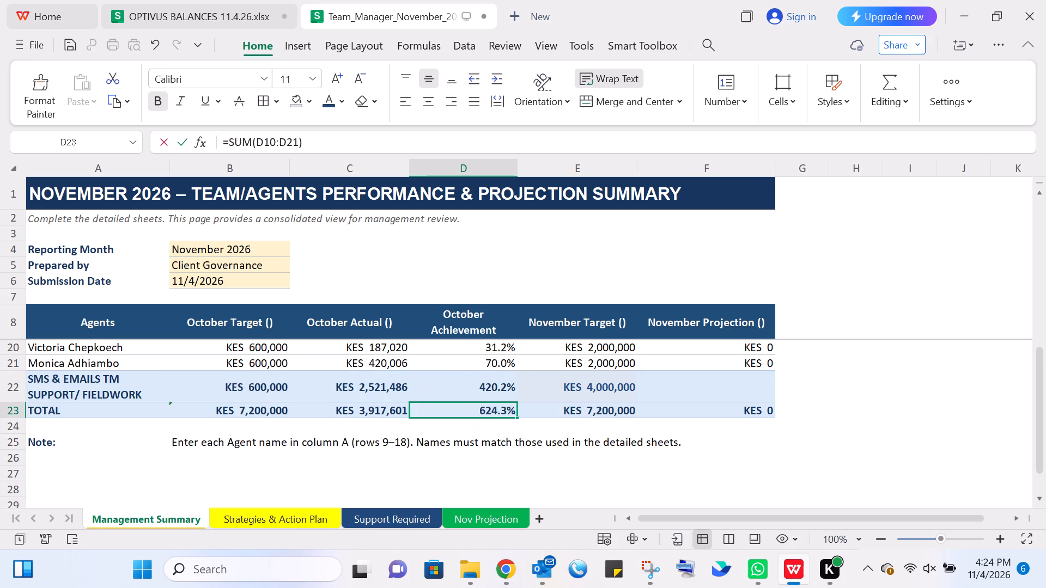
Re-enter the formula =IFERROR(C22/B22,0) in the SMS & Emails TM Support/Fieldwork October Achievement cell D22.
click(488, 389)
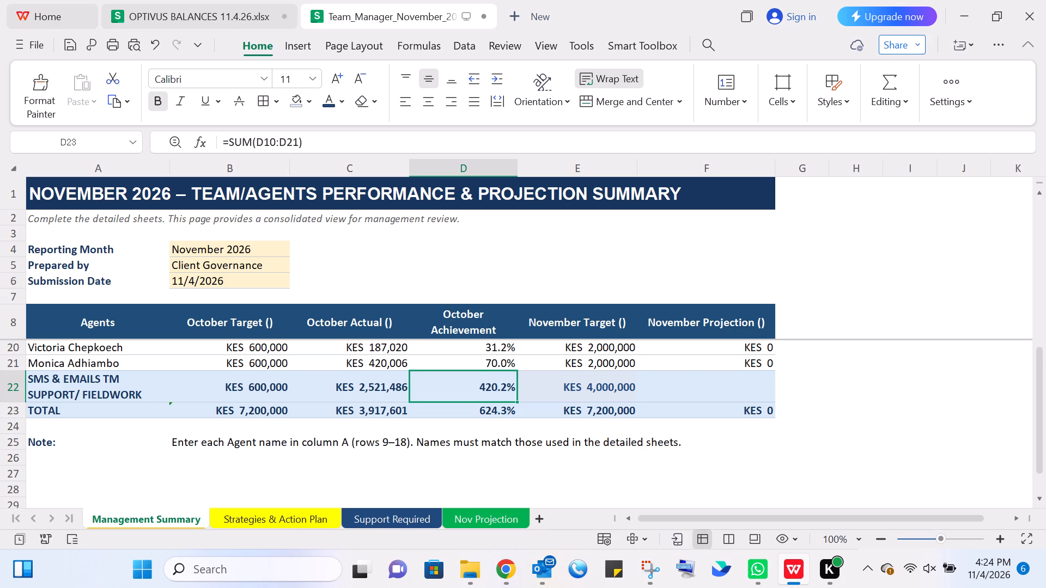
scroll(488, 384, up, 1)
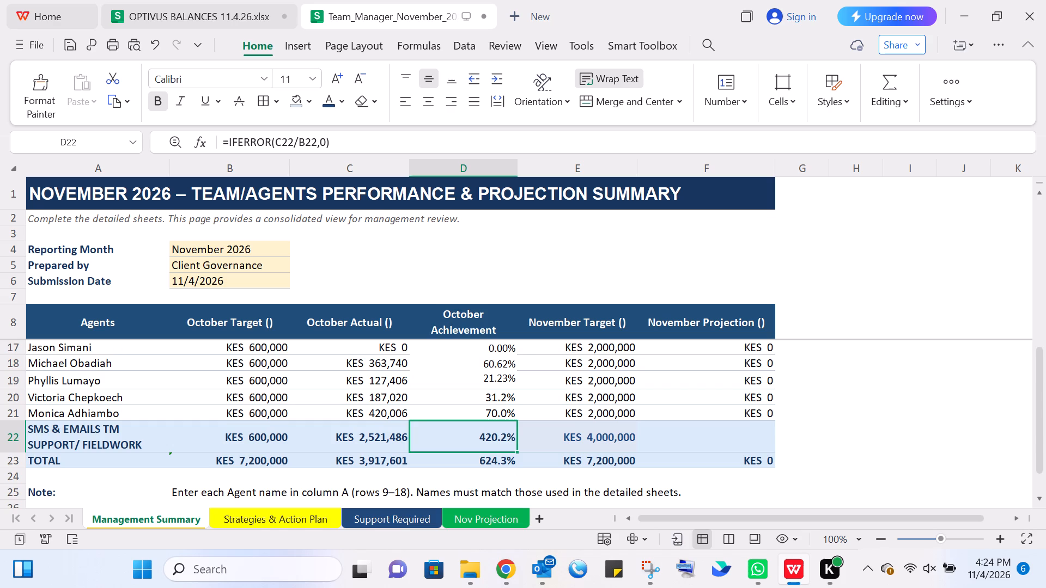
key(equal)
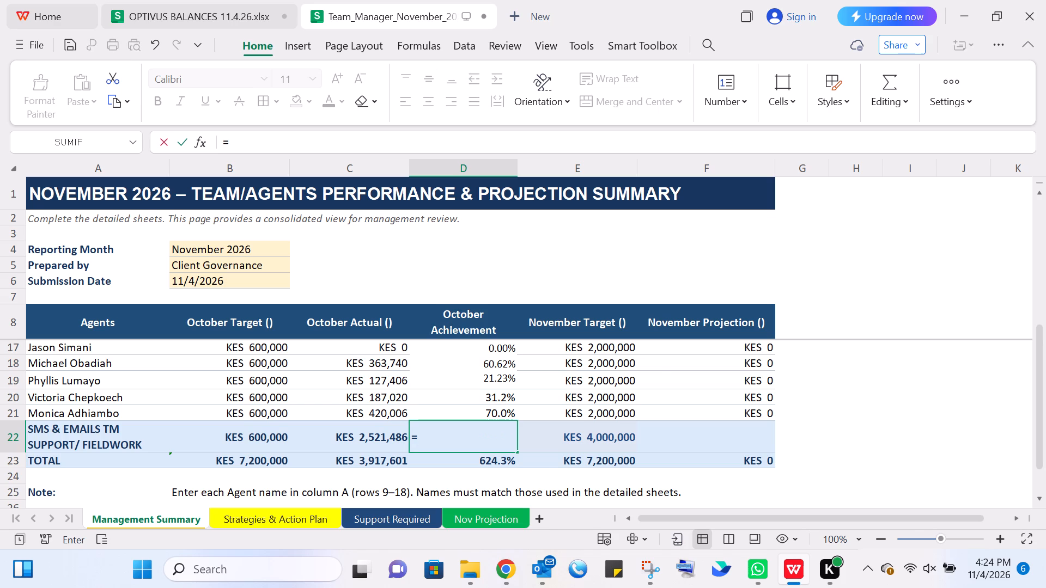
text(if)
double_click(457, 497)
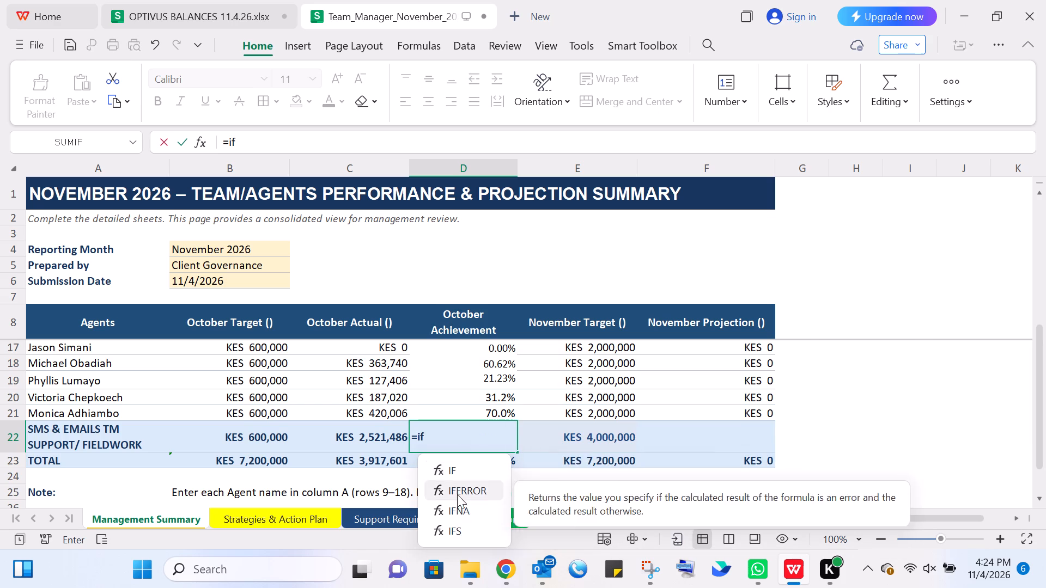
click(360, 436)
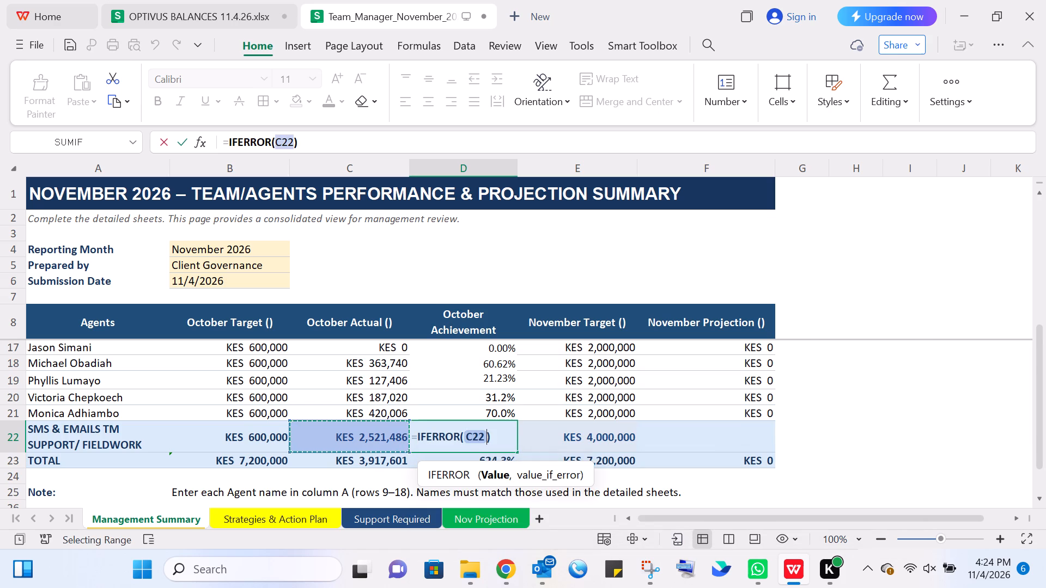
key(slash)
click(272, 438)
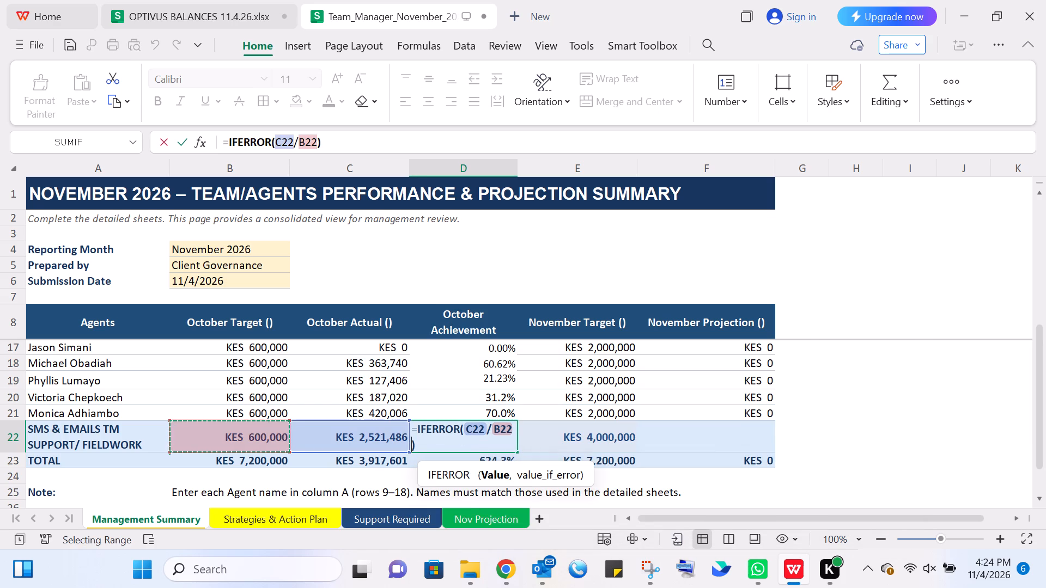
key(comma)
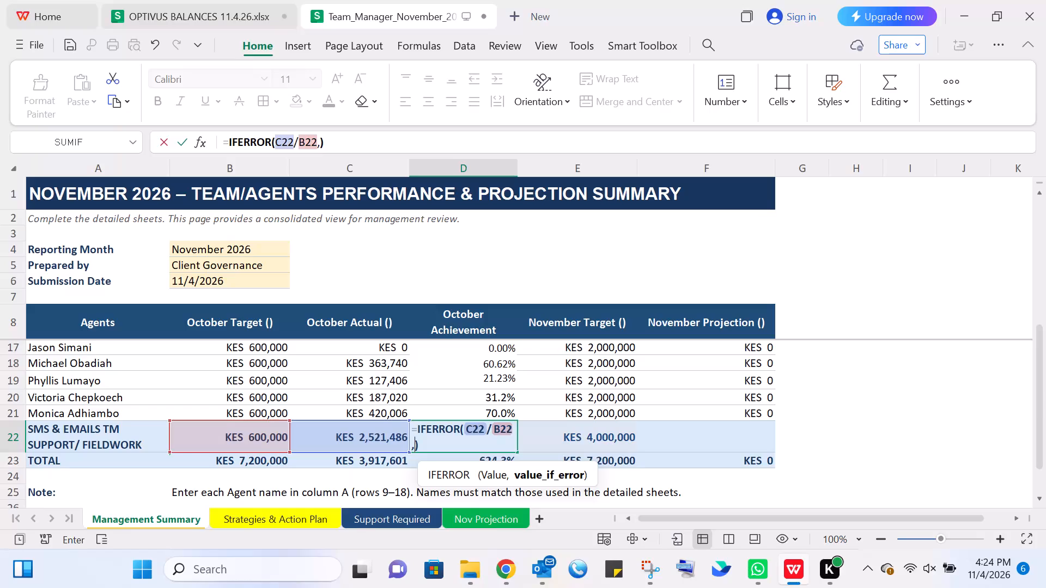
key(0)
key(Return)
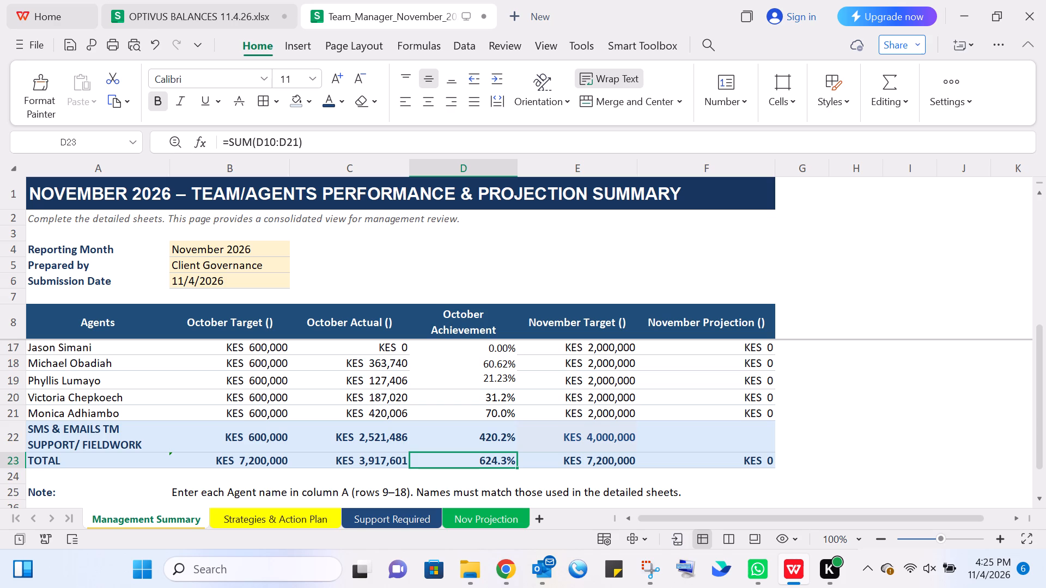
Clear the SUM formula from the October Achievement cell D23 in the TOTAL row.
key(BackSpace)
scroll(490, 461, up, 7)
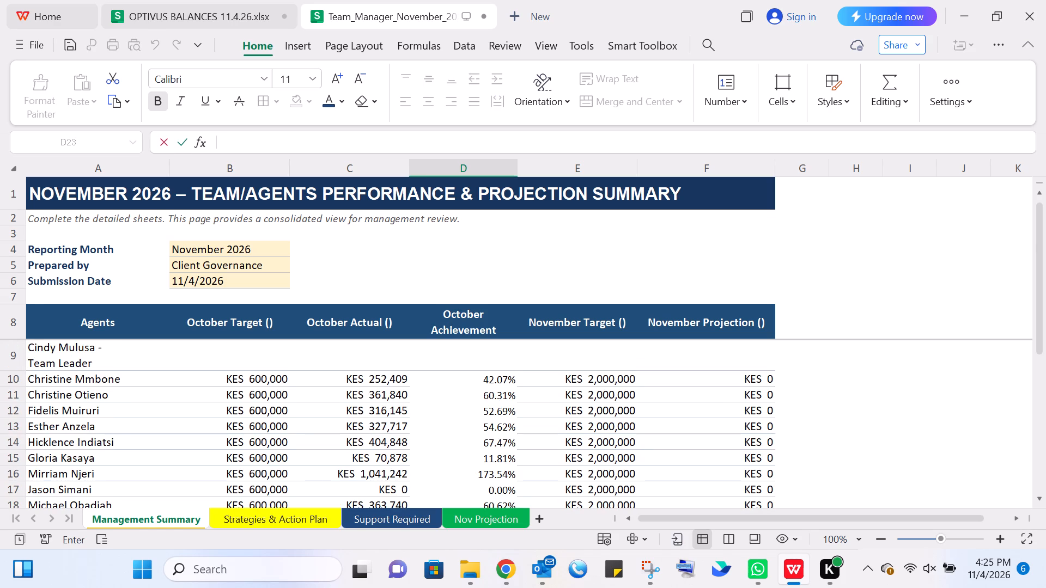
scroll(508, 427, down, 3)
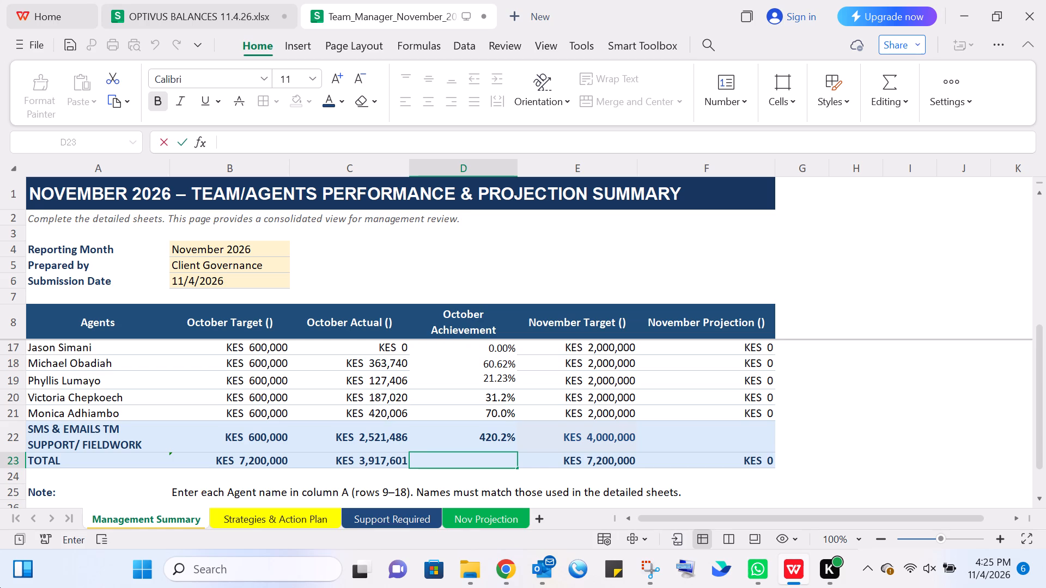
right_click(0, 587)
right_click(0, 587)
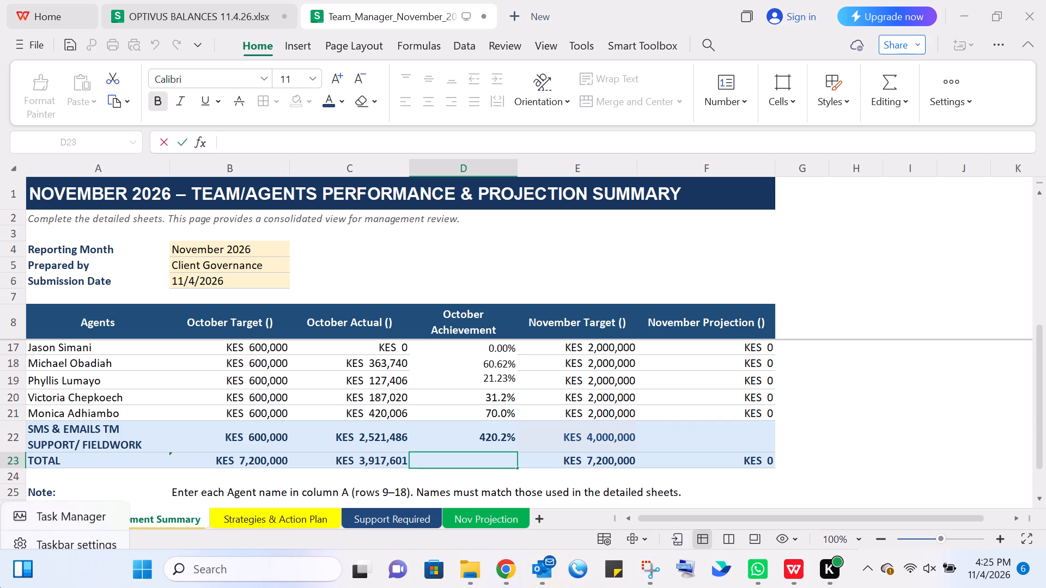